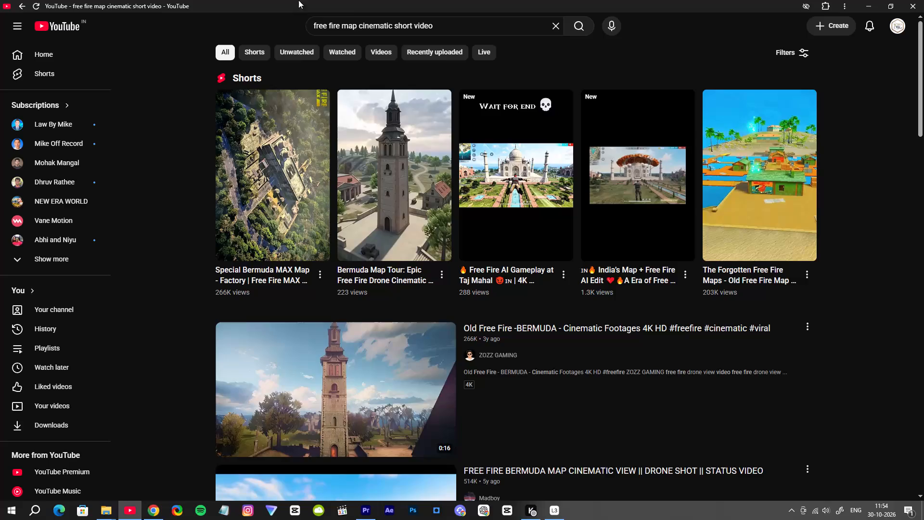
Browse the search results for "free fire map cinematic short video" for suitable map footage.
scroll(674, 208, down, 4)
scroll(614, 270, down, 9)
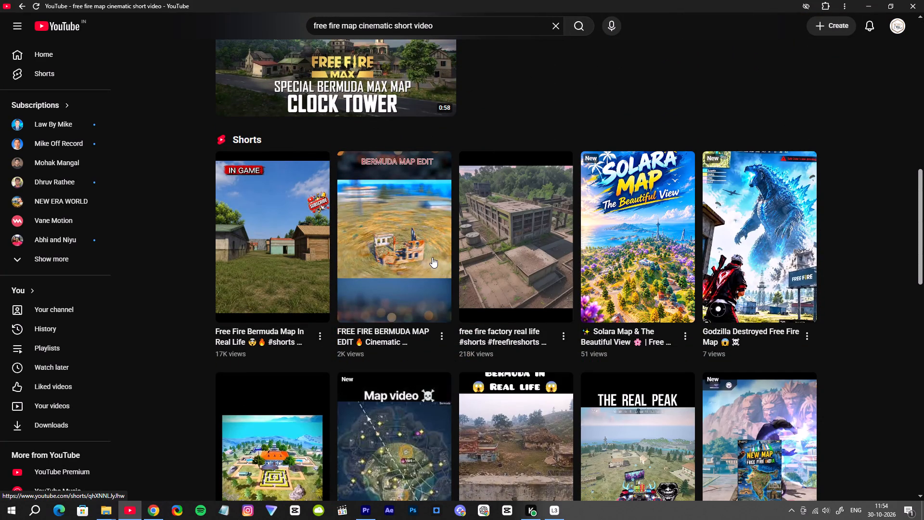
scroll(502, 329, down, 1)
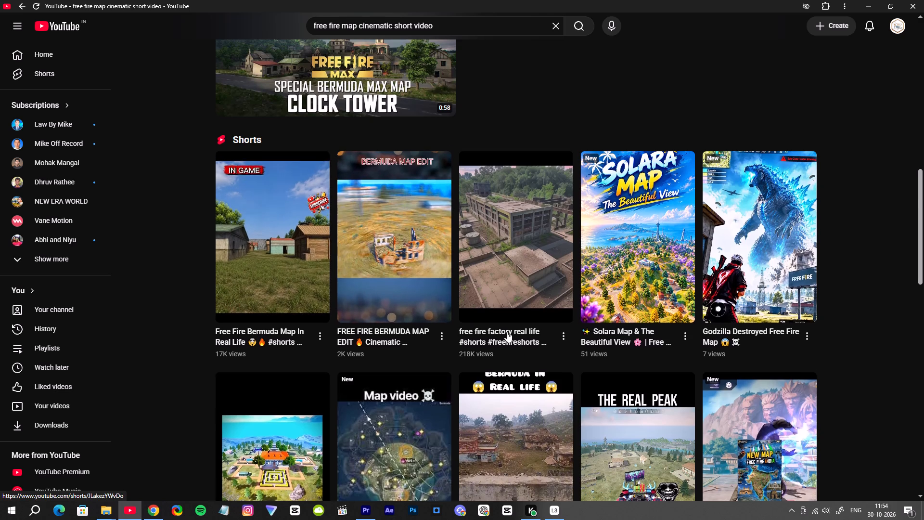
scroll(507, 332, down, 2)
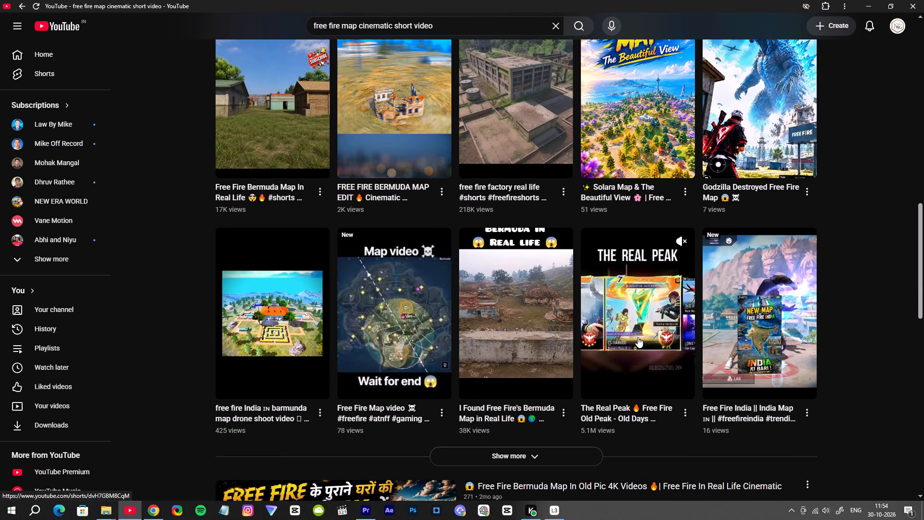
scroll(388, 329, down, 6)
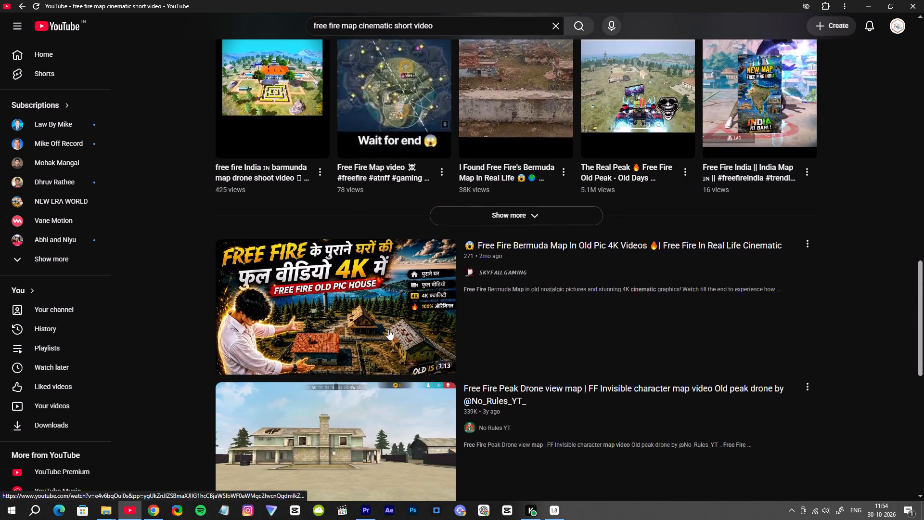
scroll(388, 329, down, 7)
scroll(388, 329, up, 3)
scroll(388, 329, down, 5)
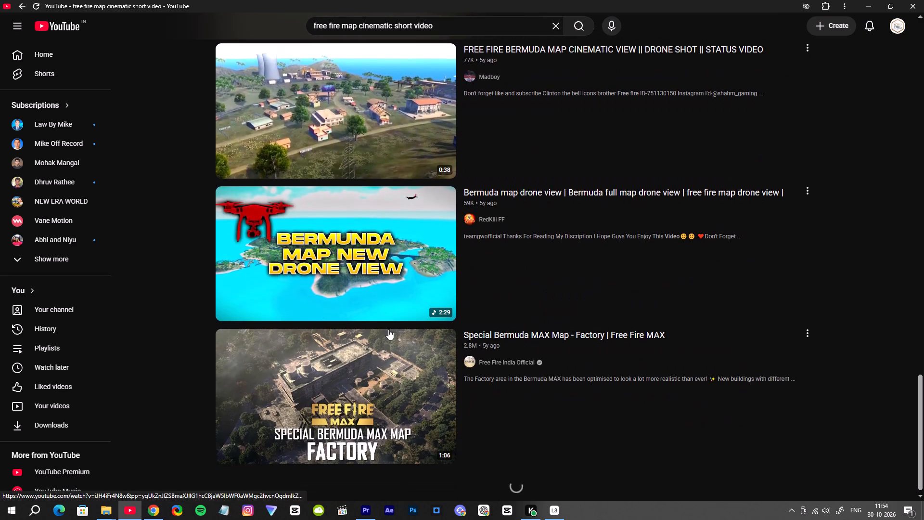
scroll(388, 329, down, 9)
scroll(758, 322, down, 4)
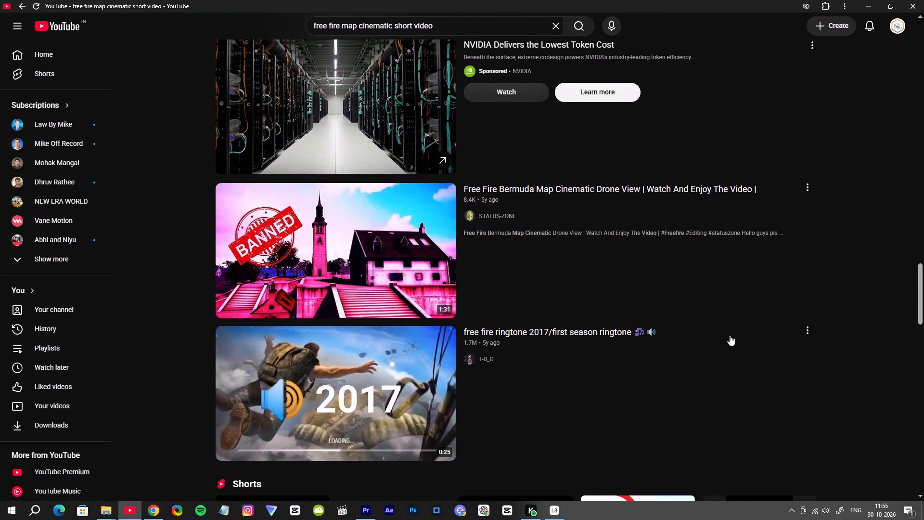
scroll(730, 335, down, 4)
scroll(851, 330, down, 4)
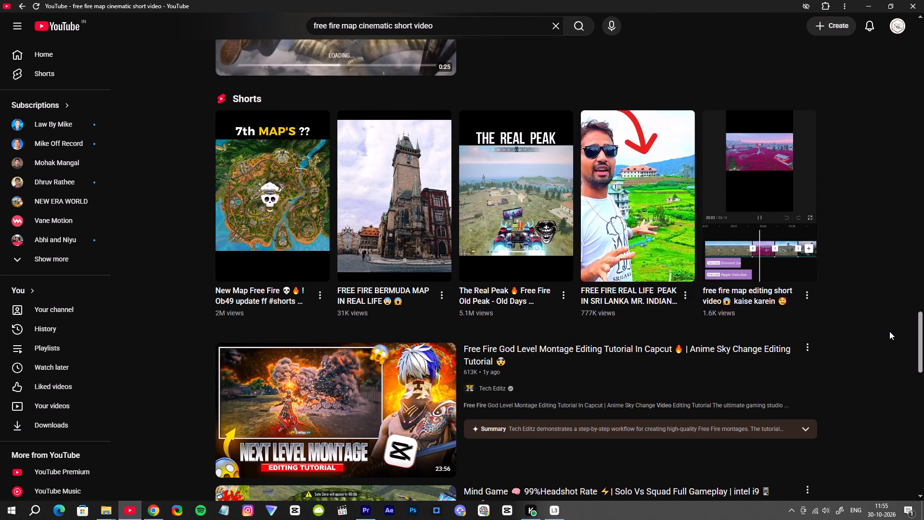
drag(922, 331, 922, 344)
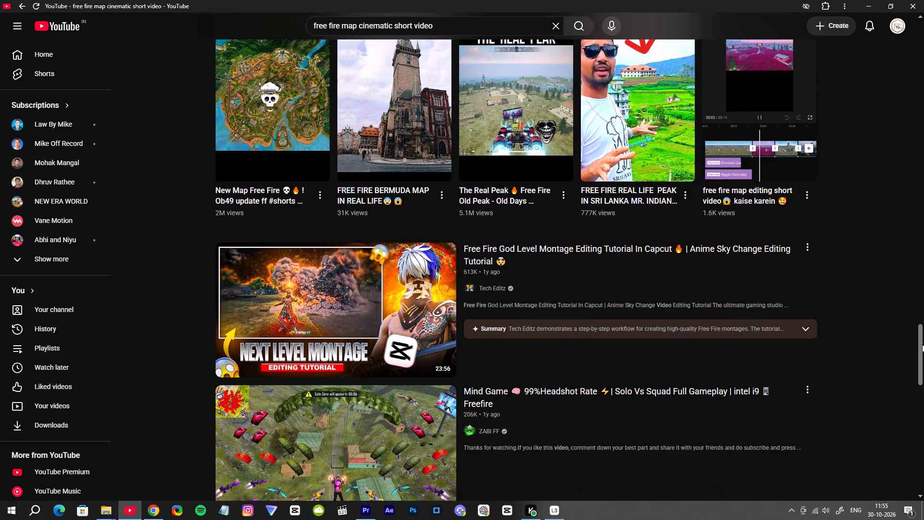
drag(922, 344, 923, 401)
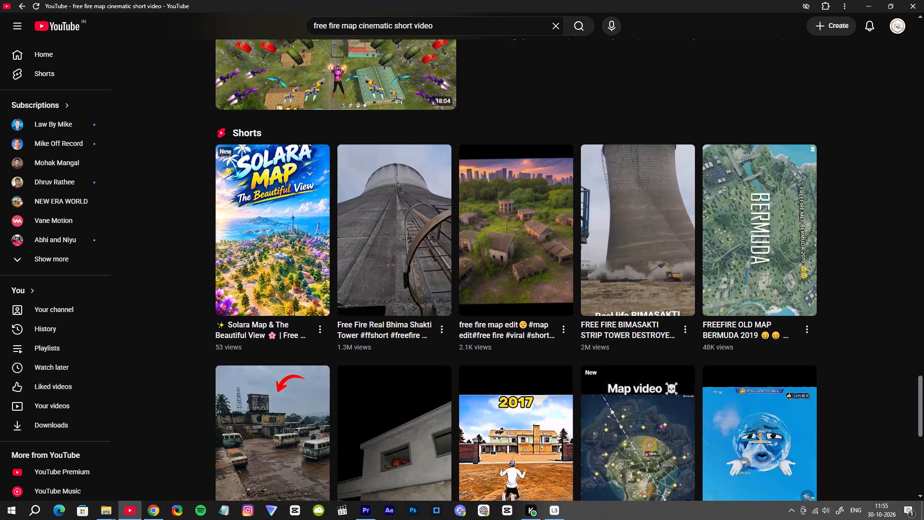
drag(923, 401, 920, 460)
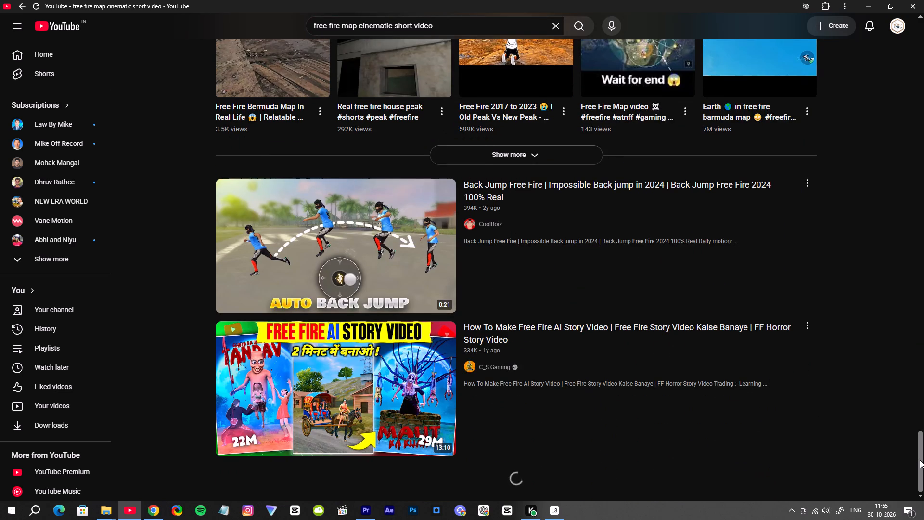
drag(920, 460, 911, 104)
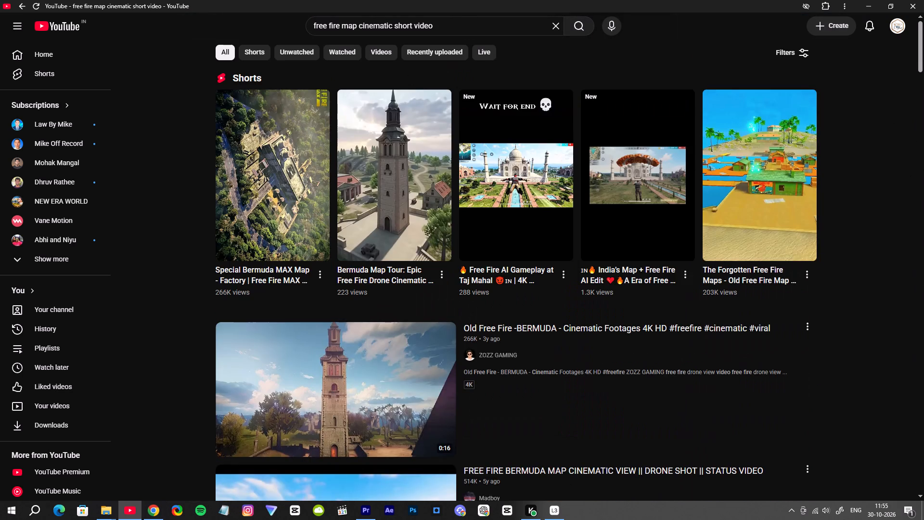
Search YouTube for "free fire india" and look over the first results.
drag(464, 17, 386, 36)
click(444, 26)
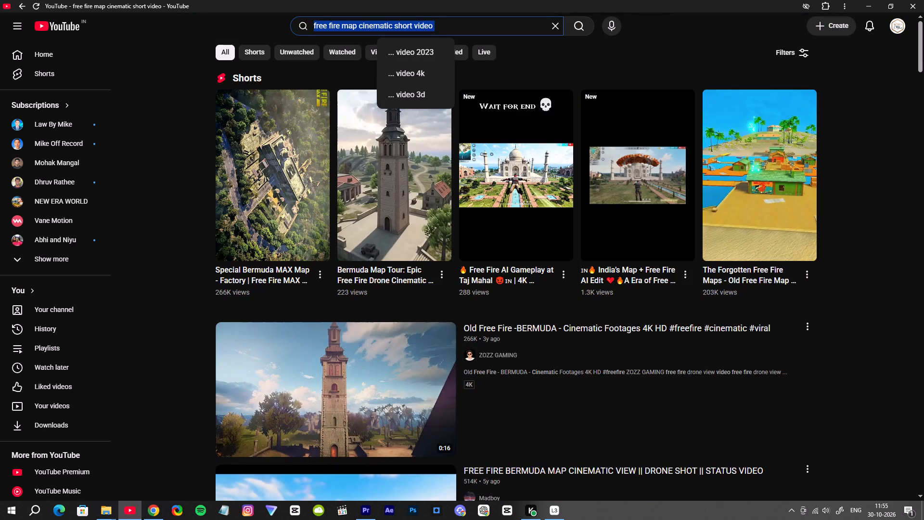
click(459, 26)
drag(461, 26, 342, 32)
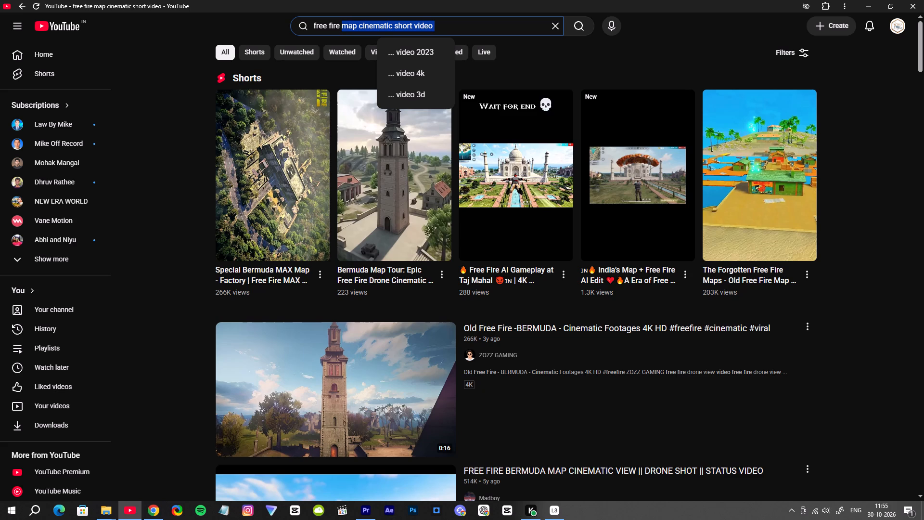
text(indiab)
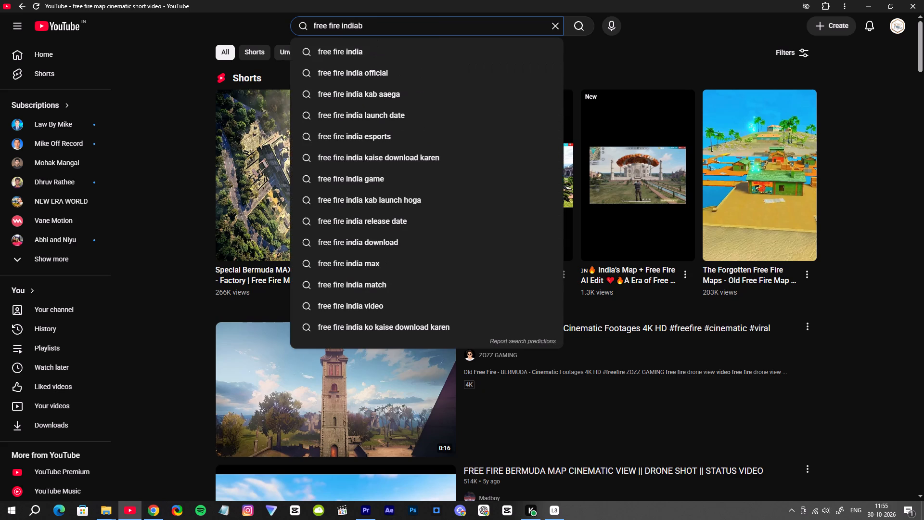
key(BackSpace)
key(Return)
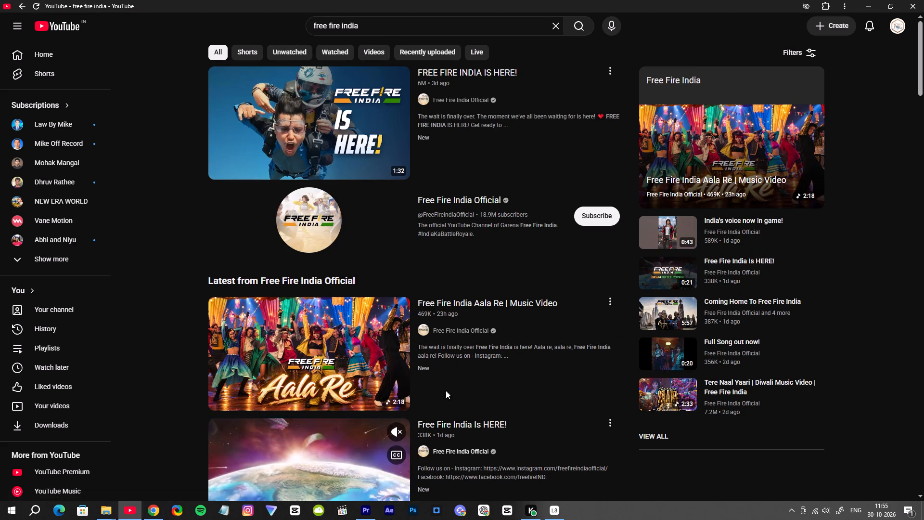
scroll(461, 336, down, 7)
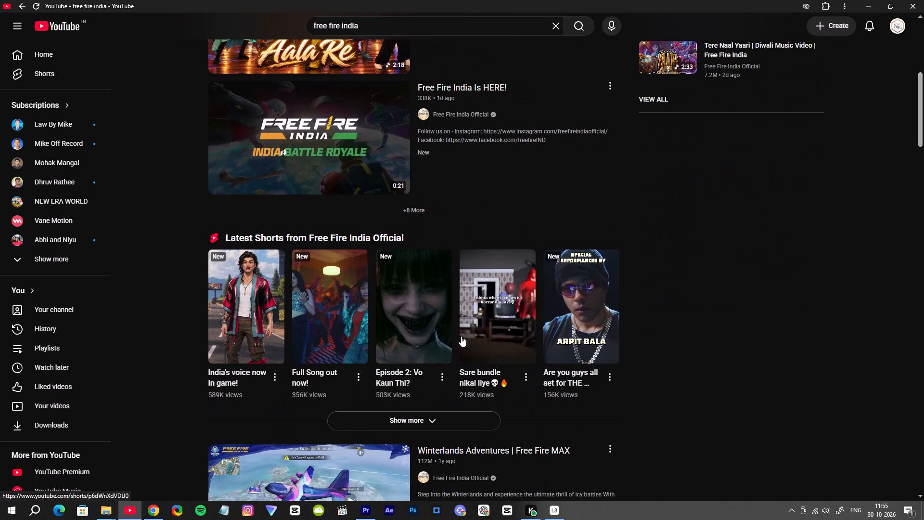
In Premiere Pro, duplicate the opening India's voice clip onto V2 past the main edit and extend the copy to about 42 seconds.
click(365, 515)
drag(205, 482, 223, 482)
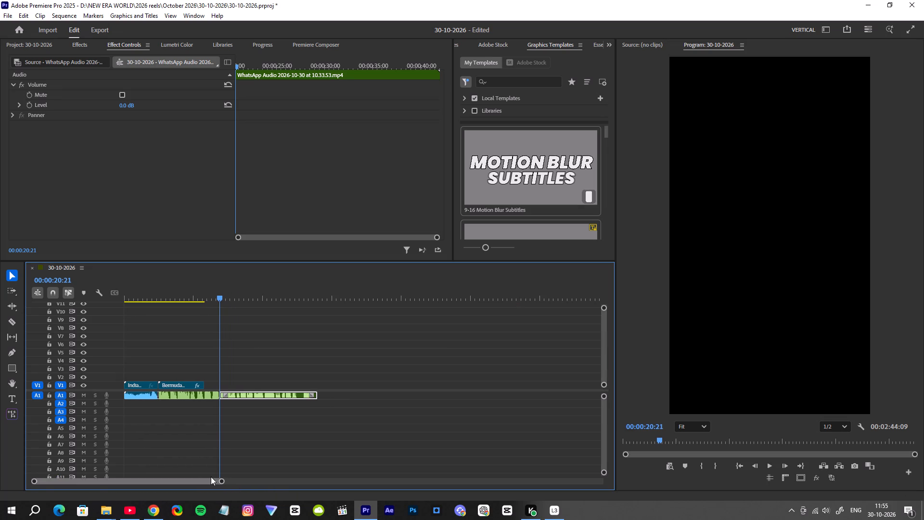
click(137, 386)
alt+drag(137, 386, 406, 376)
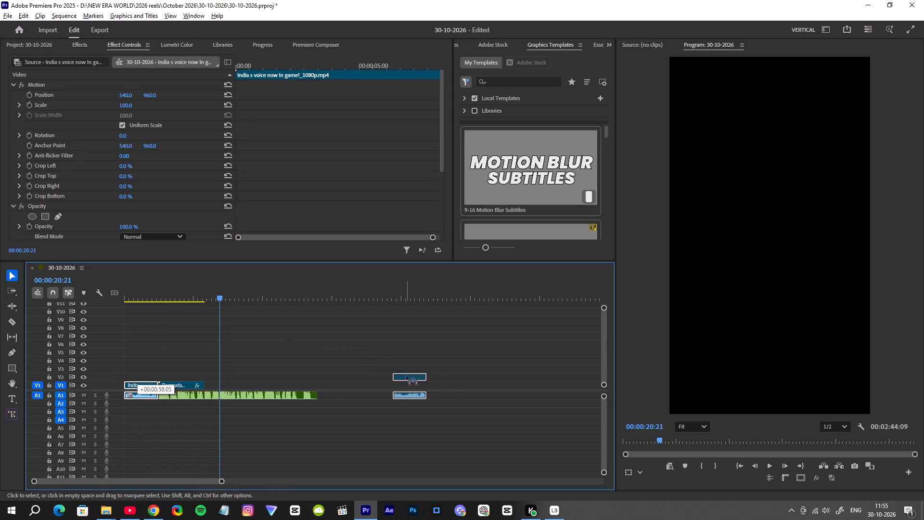
alt+drag(406, 376, 406, 376)
drag(431, 374, 615, 386)
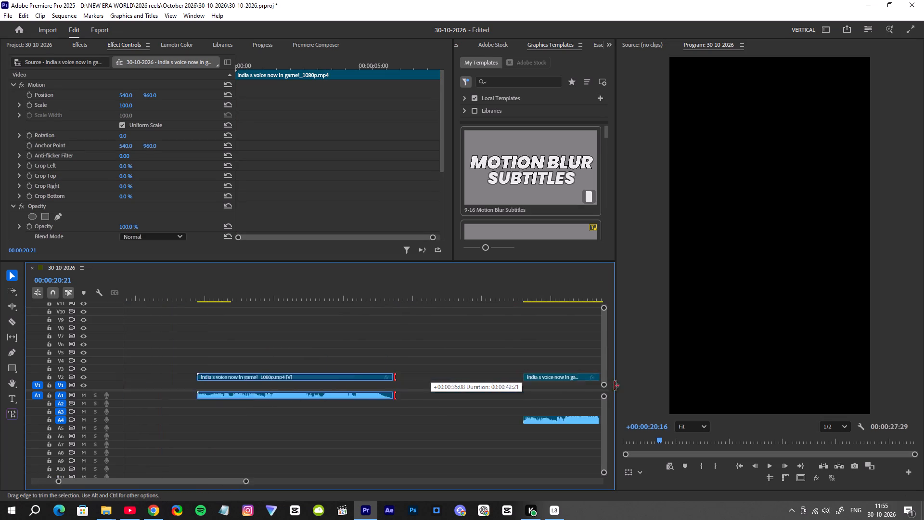
drag(615, 386, 619, 385)
Scrub through the first part of the extended India's voice copy on V2 to examine its shots.
drag(276, 482, 311, 485)
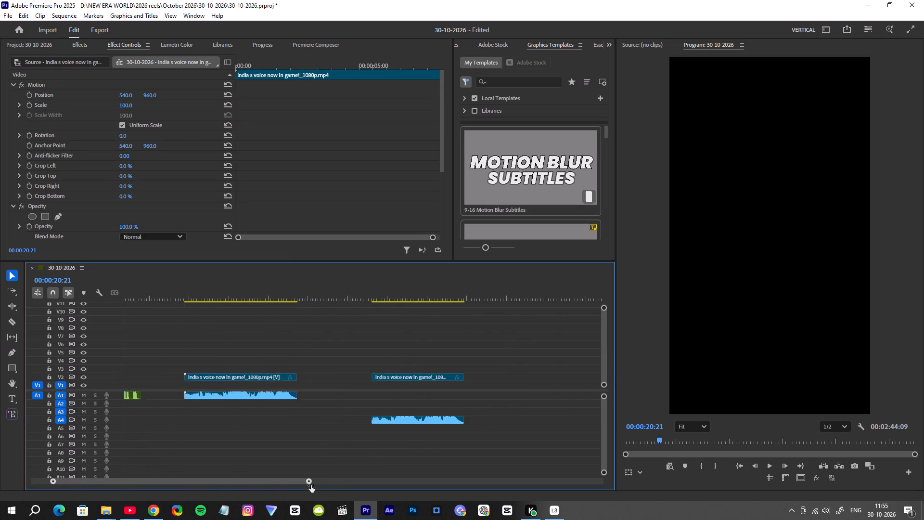
drag(311, 485, 328, 486)
drag(249, 300, 254, 300)
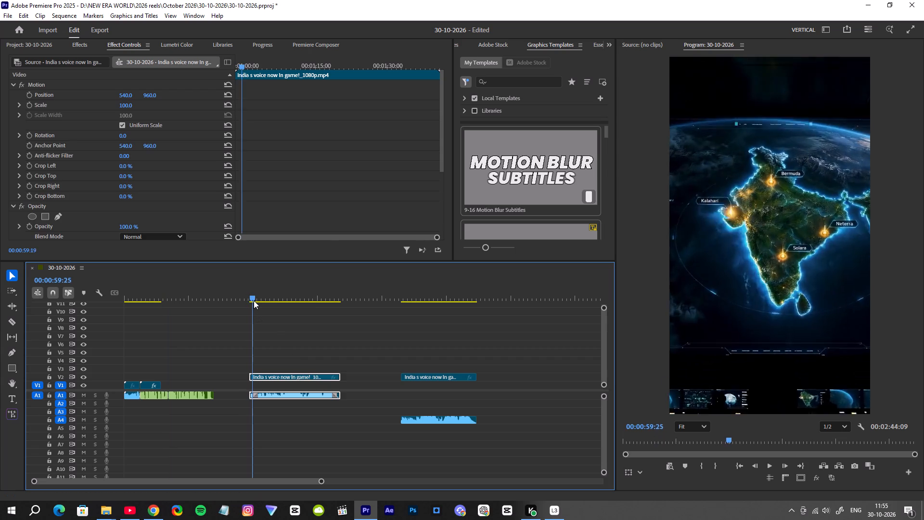
drag(254, 300, 258, 302)
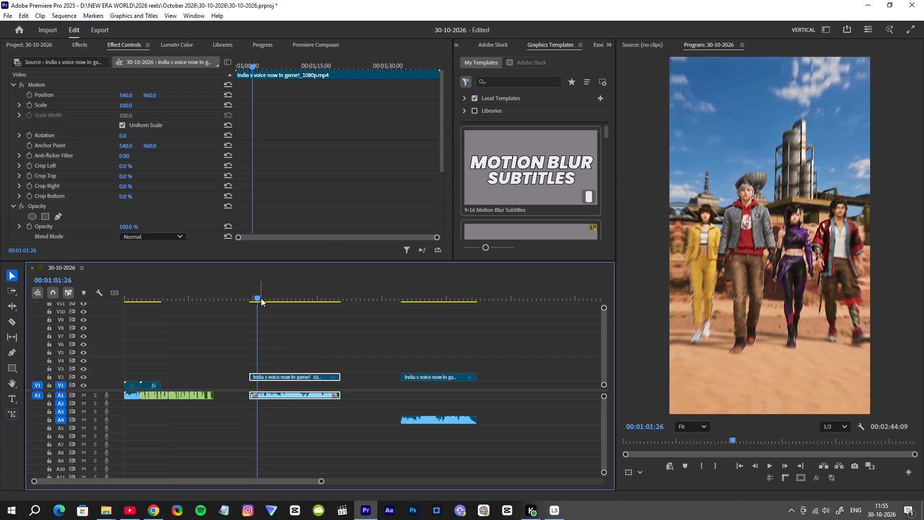
drag(256, 297, 269, 299)
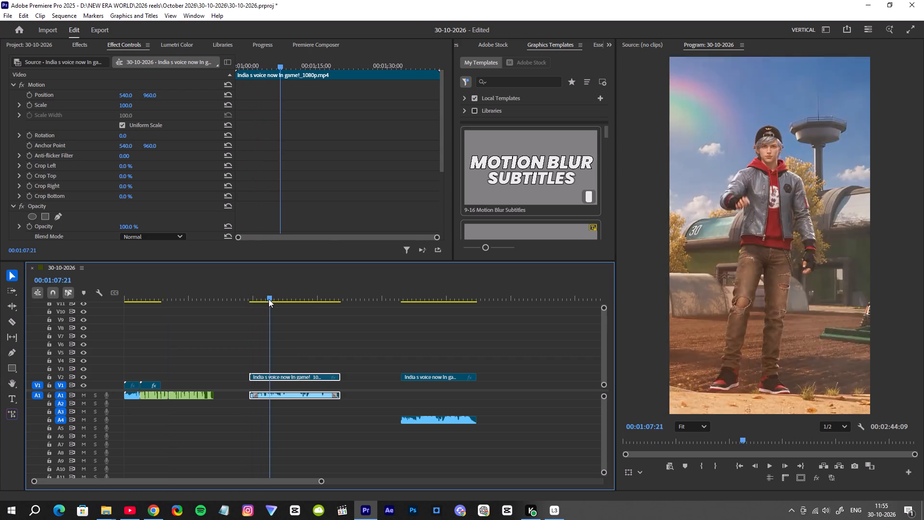
drag(269, 299, 273, 301)
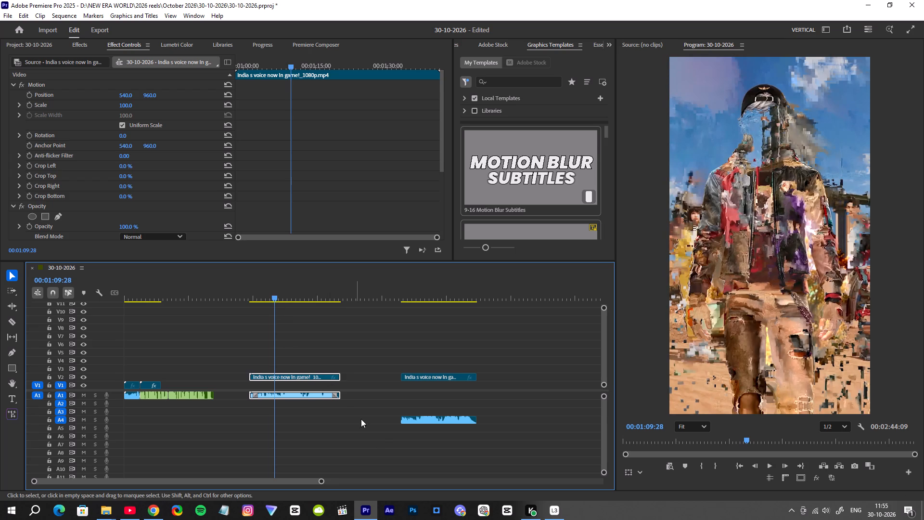
drag(321, 480, 212, 436)
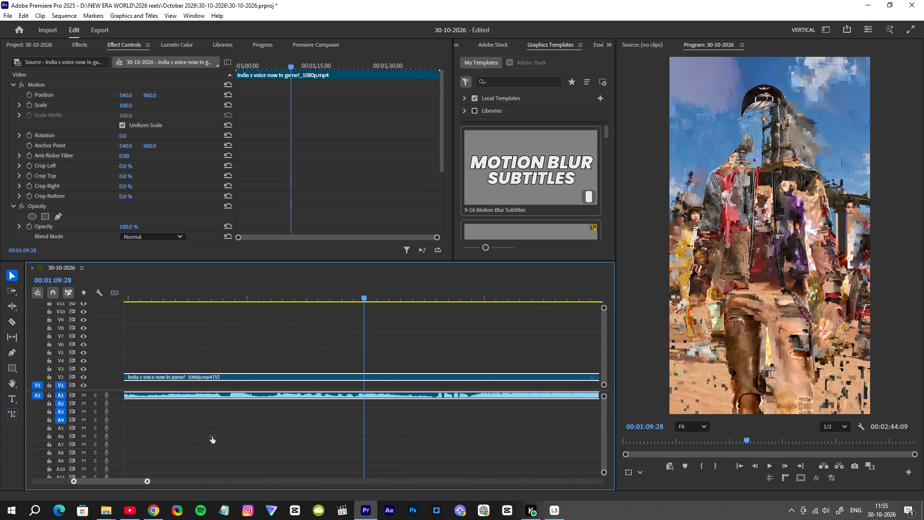
drag(212, 436, 204, 426)
drag(363, 294, 396, 309)
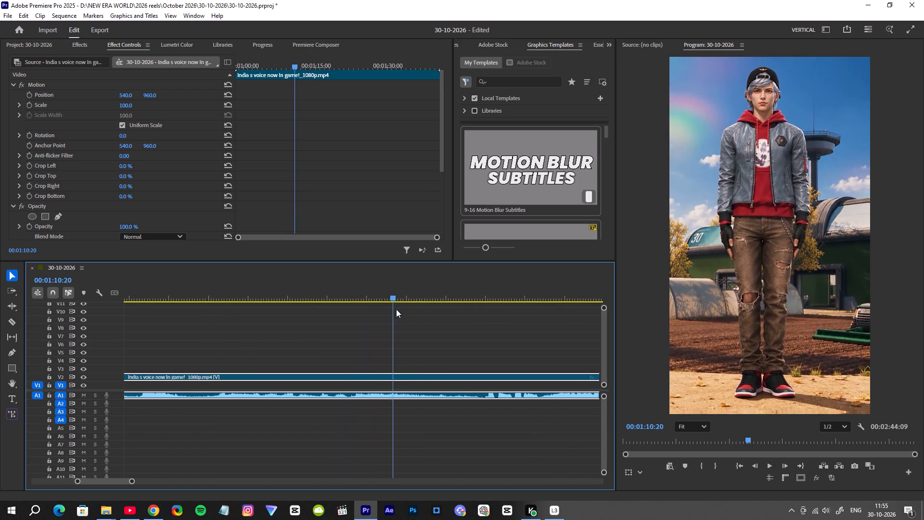
drag(396, 309, 416, 310)
Delete only the A1 audio of the extended India's voice copy, keeping its video on V2.
click(448, 421)
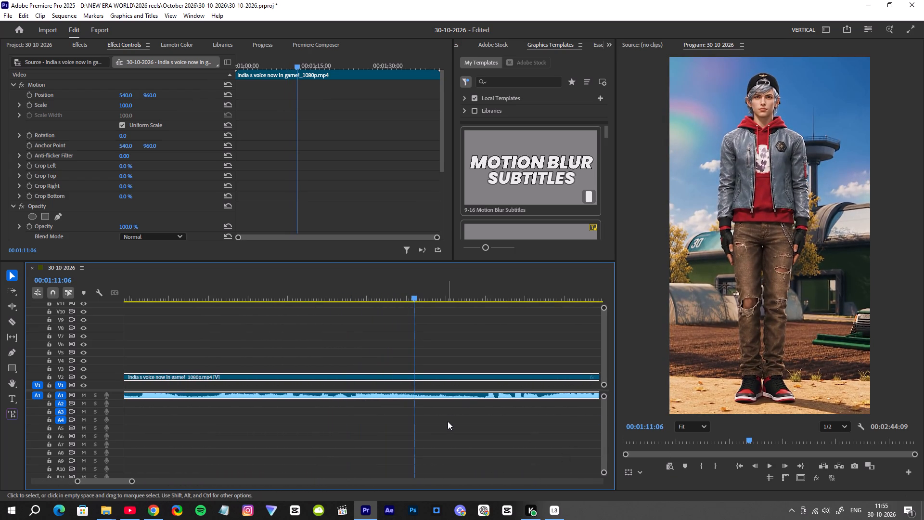
drag(132, 480, 206, 480)
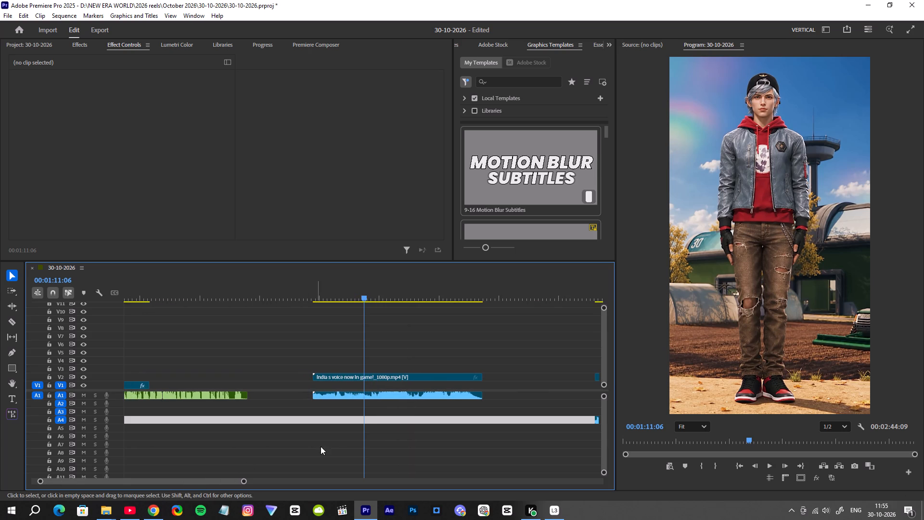
alt+drag(358, 417, 401, 391)
key(Delete)
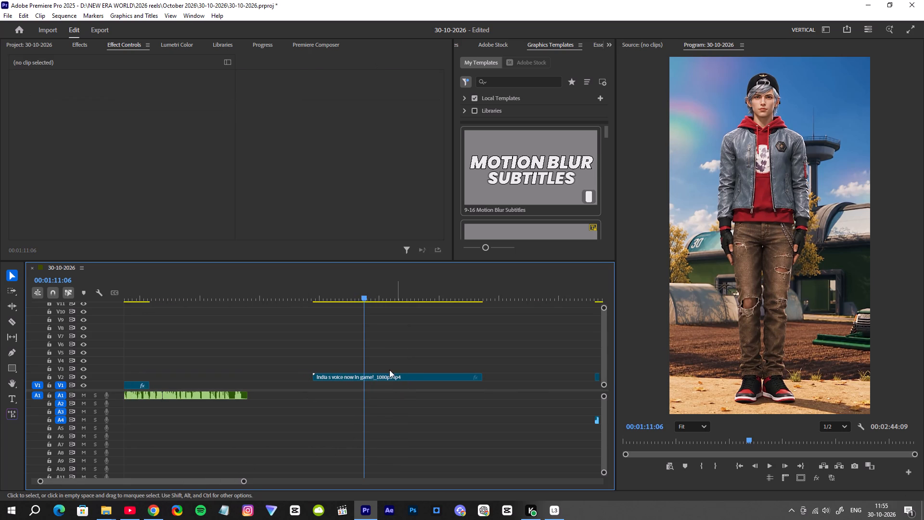
Ripple-trim the end of the extended India's voice copy on V2 to 00:01:34:27, closing the gap to the following clip.
drag(366, 294, 378, 301)
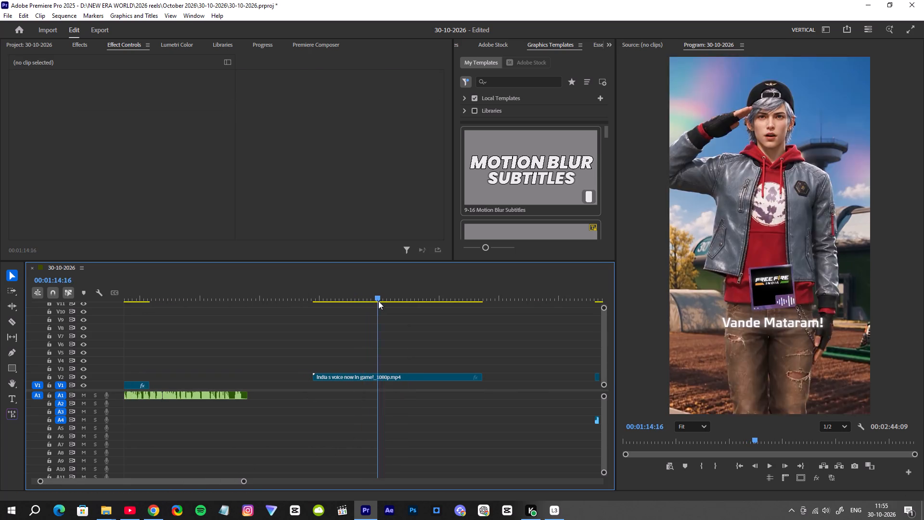
drag(378, 301, 395, 306)
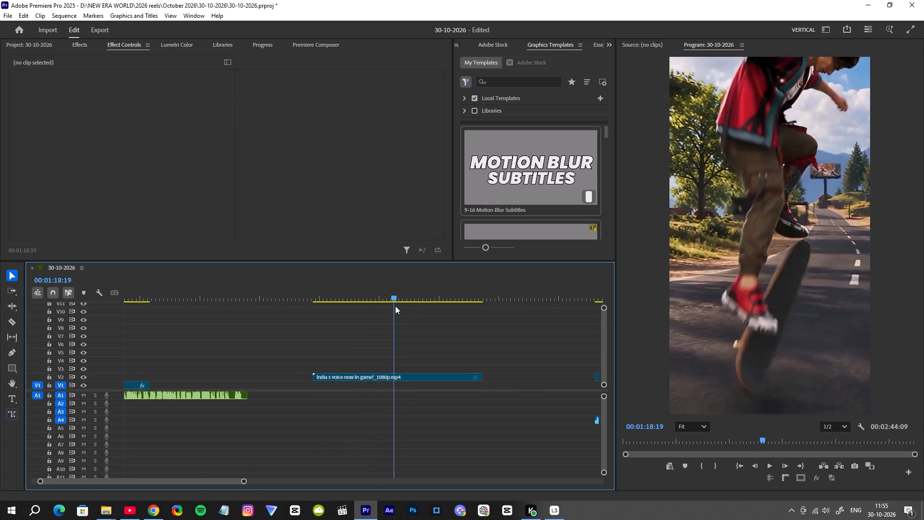
drag(395, 306, 420, 312)
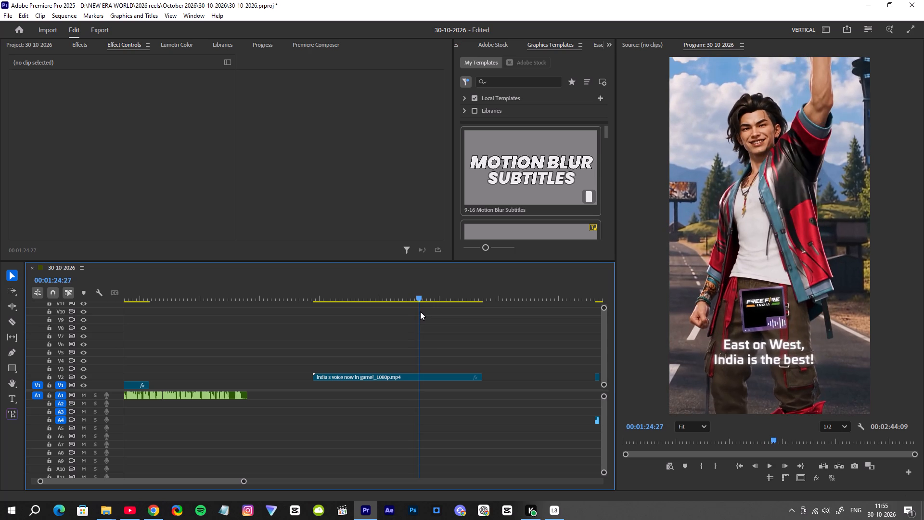
drag(420, 312, 429, 312)
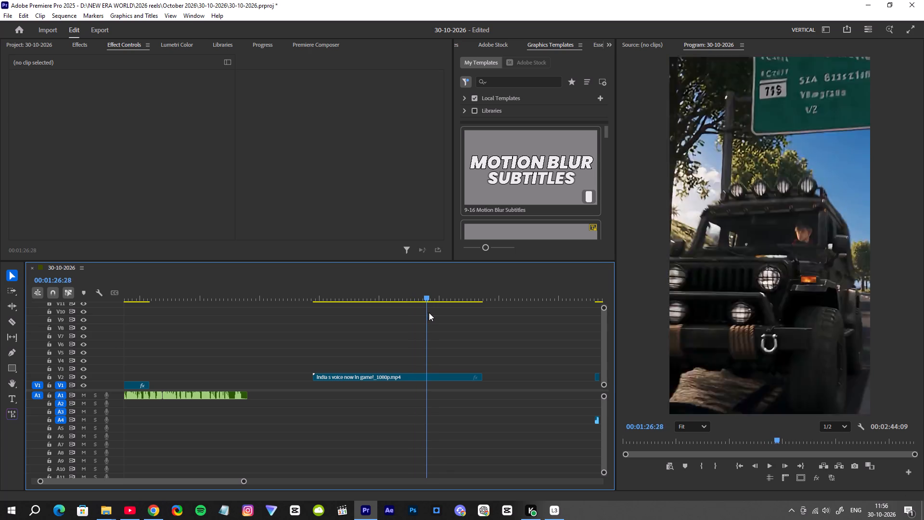
drag(429, 312, 444, 314)
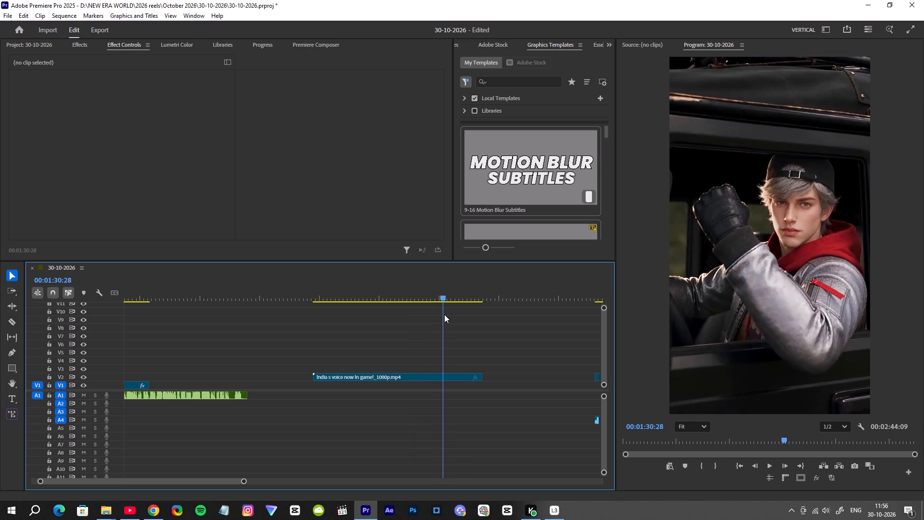
drag(444, 314, 449, 315)
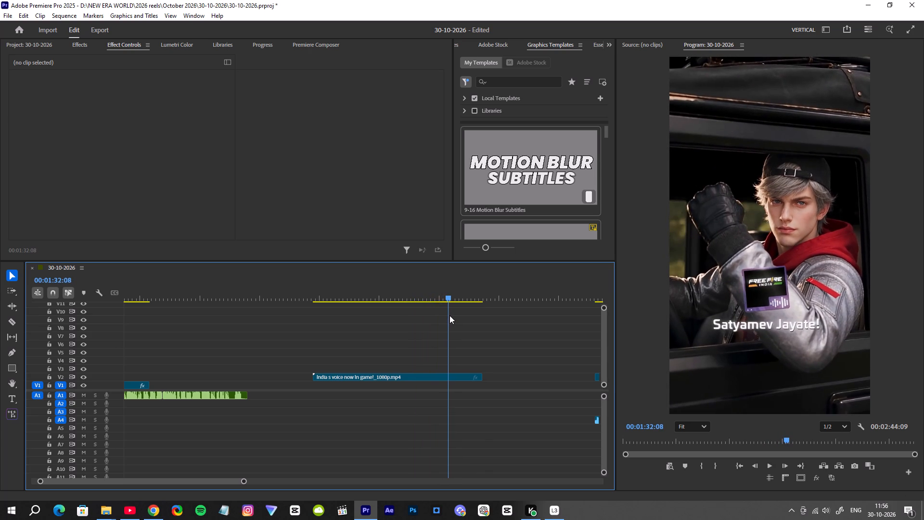
drag(449, 315, 466, 315)
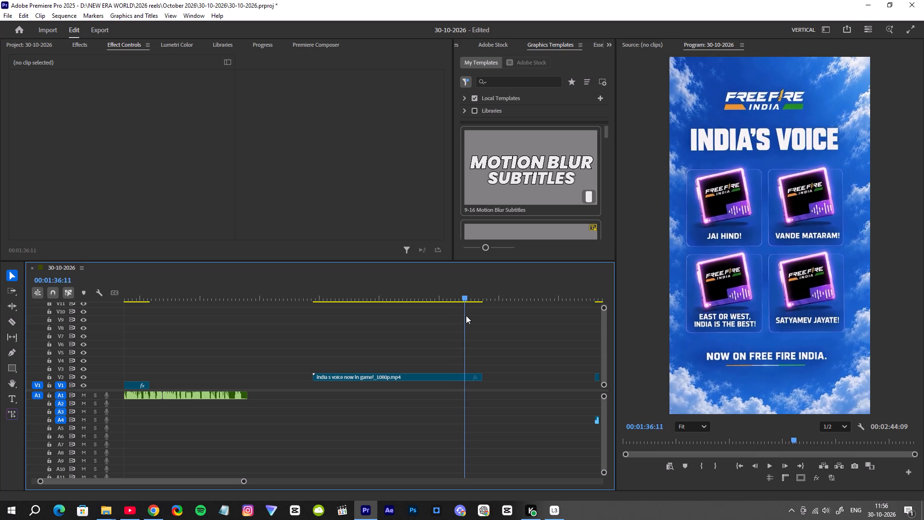
drag(466, 315, 473, 319)
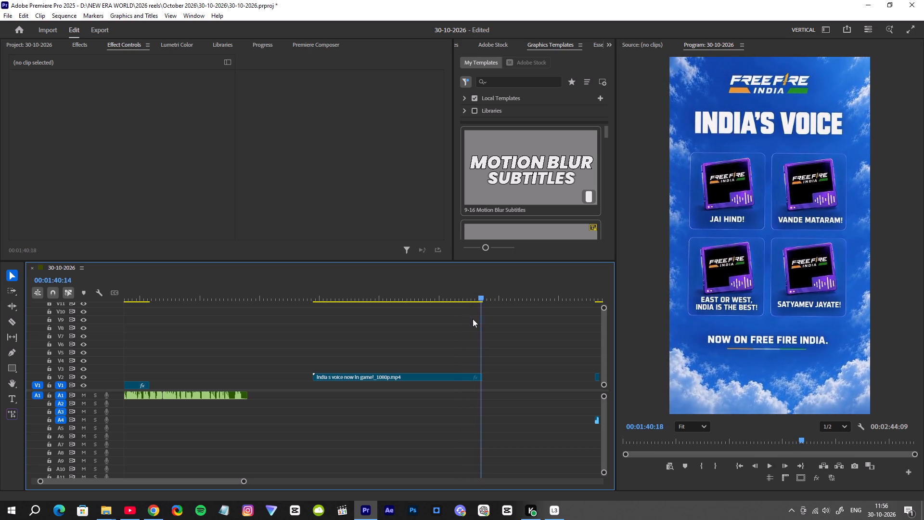
drag(473, 319, 460, 325)
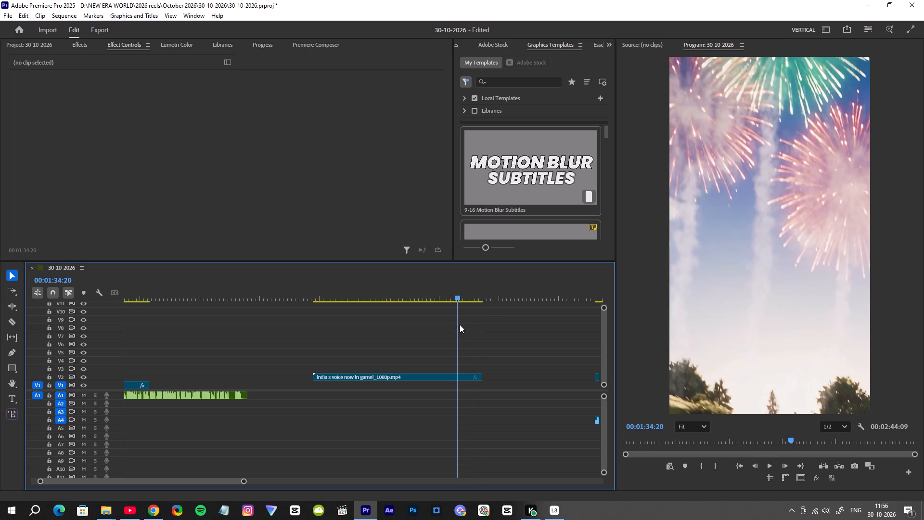
drag(460, 325, 460, 325)
key(w)
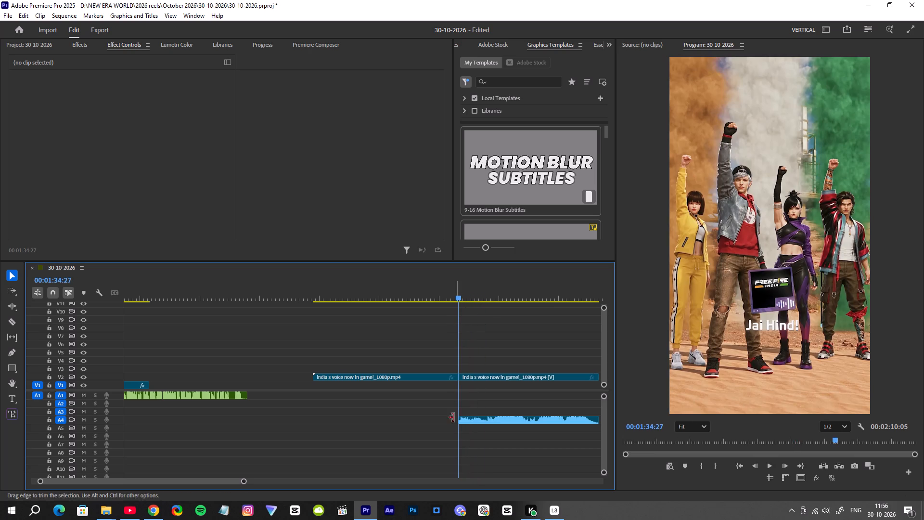
Check the opening shots of the second India's voice copy on V2 and delete the first, trimmed copy before it.
drag(465, 298, 489, 303)
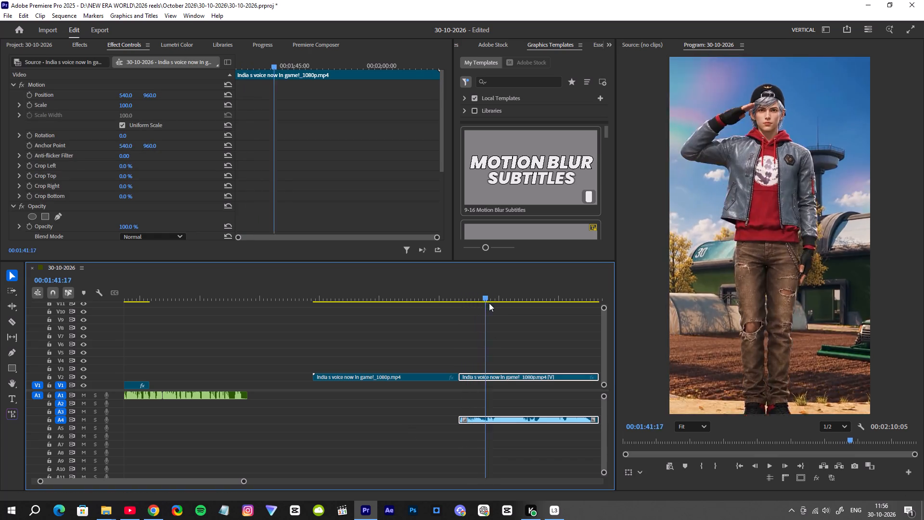
drag(489, 303, 508, 304)
drag(246, 482, 265, 480)
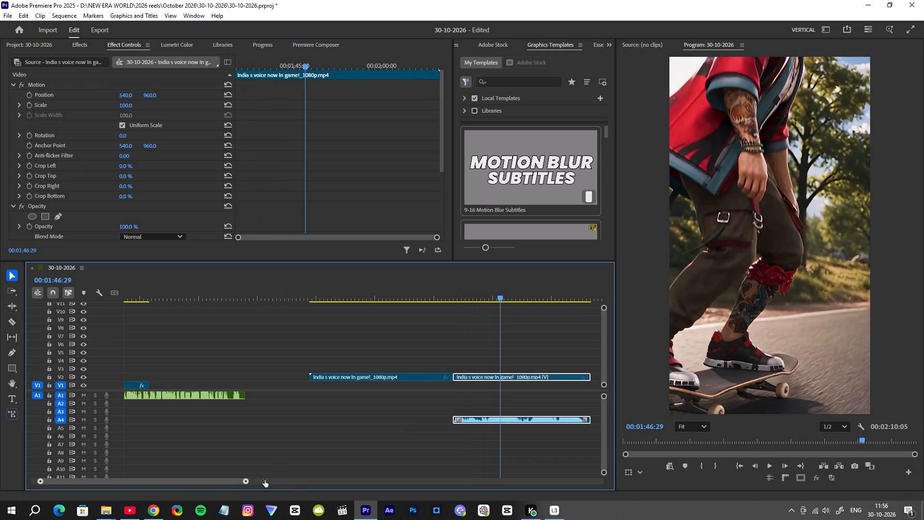
drag(265, 480, 306, 474)
drag(282, 340, 279, 376)
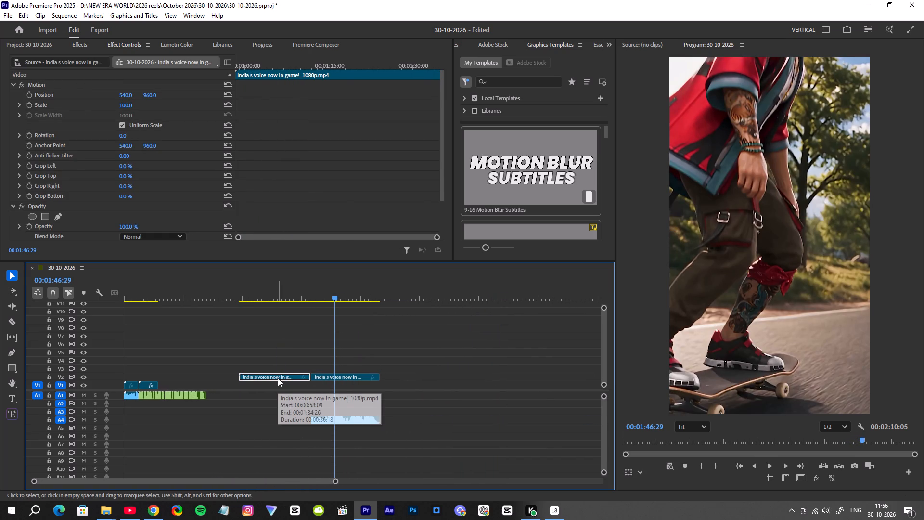
key(Delete)
Delete only the A4 audio of the remaining India's voice copy, keeping its video on V2.
drag(329, 292, 340, 301)
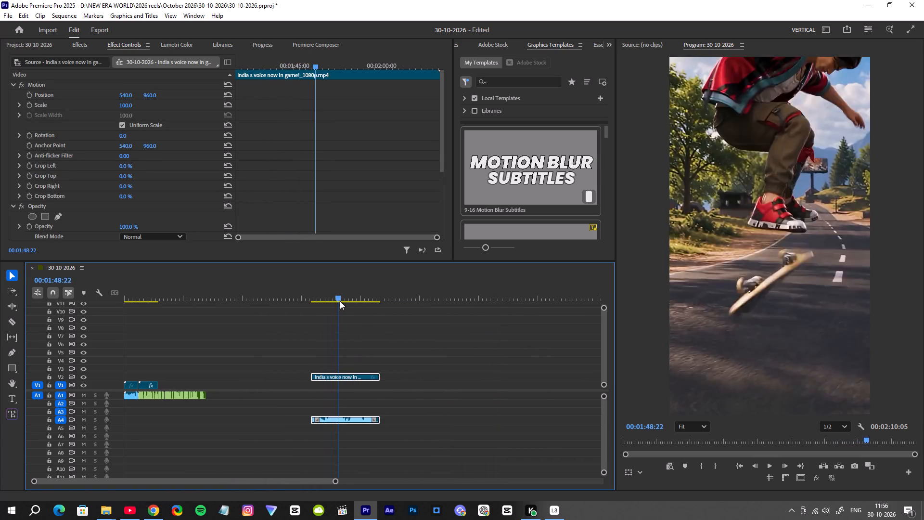
drag(340, 301, 343, 301)
click(376, 399)
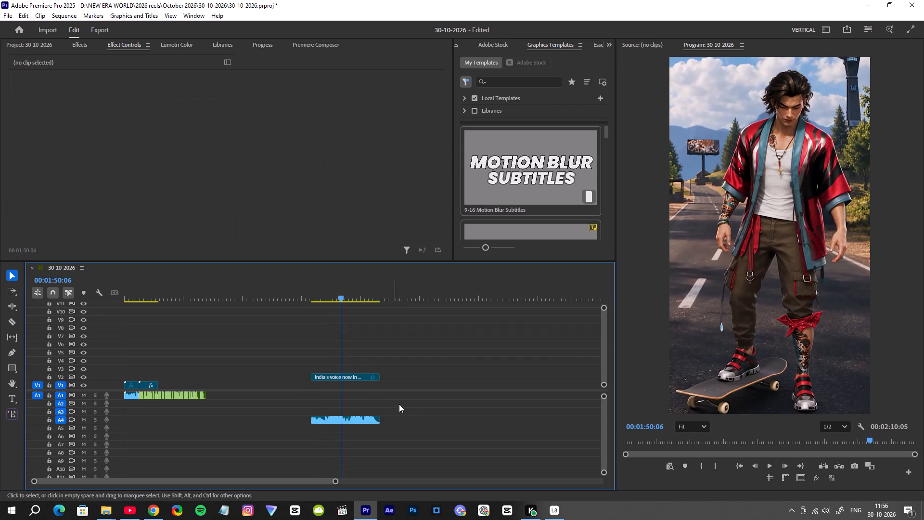
alt+drag(407, 410, 350, 434)
key(Delete)
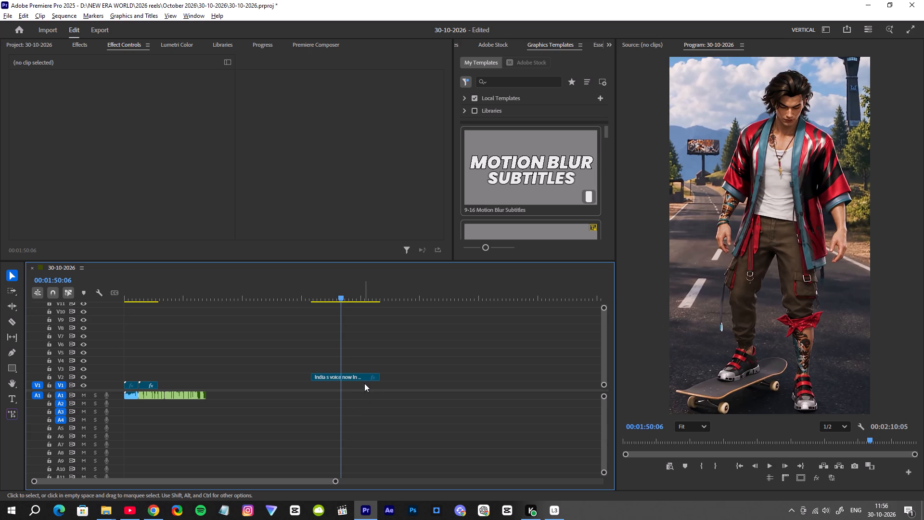
Switch to the YouTube results and preview the short "Episode 2: Vo Kaun Thi?" with its sound on, muting it again.
click(128, 511)
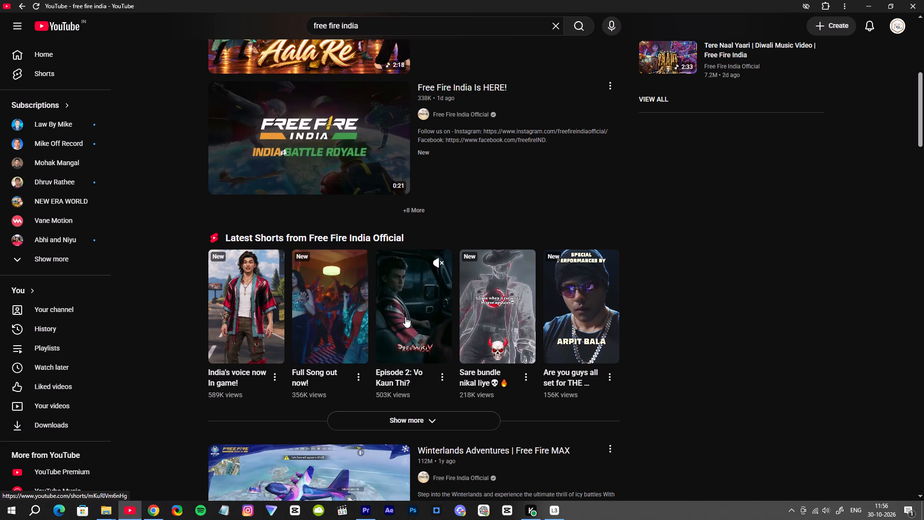
click(441, 262)
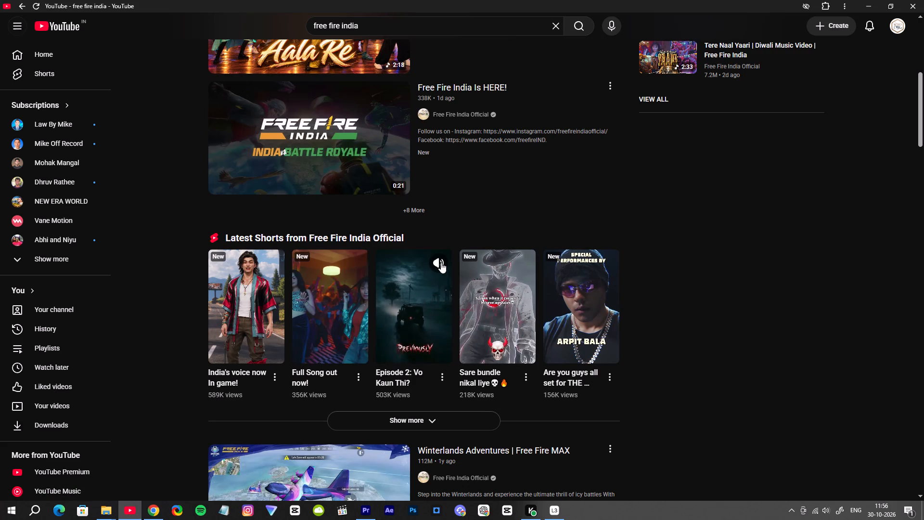
click(441, 262)
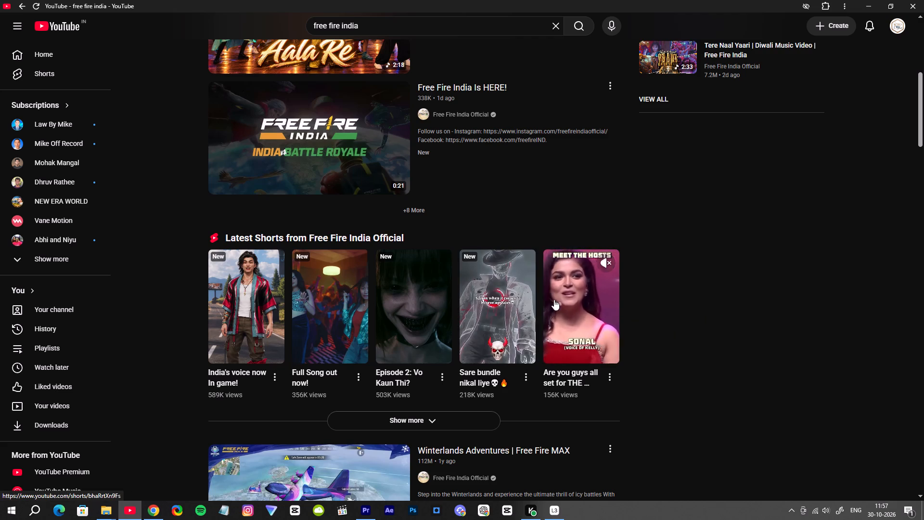
Look over the official Free Fire India shorts and the Shorts and videos below them for usable footage.
scroll(513, 314, down, 6)
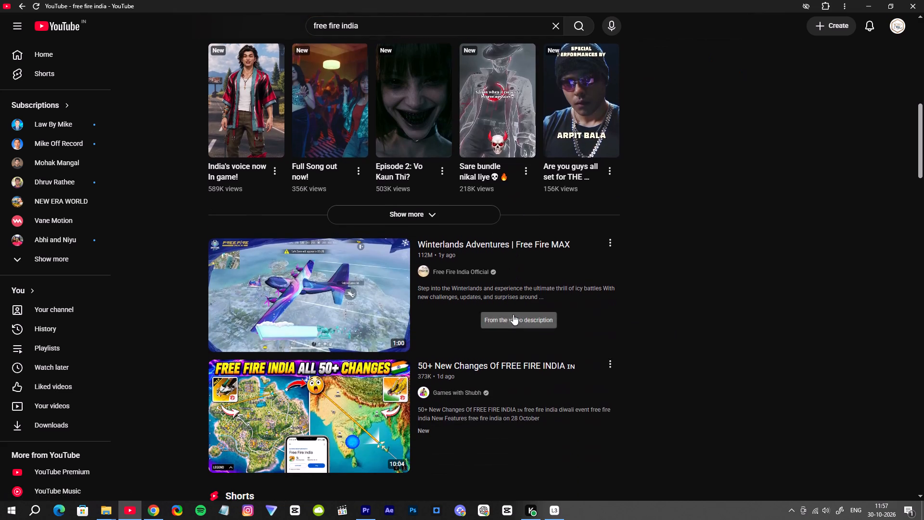
scroll(513, 314, down, 3)
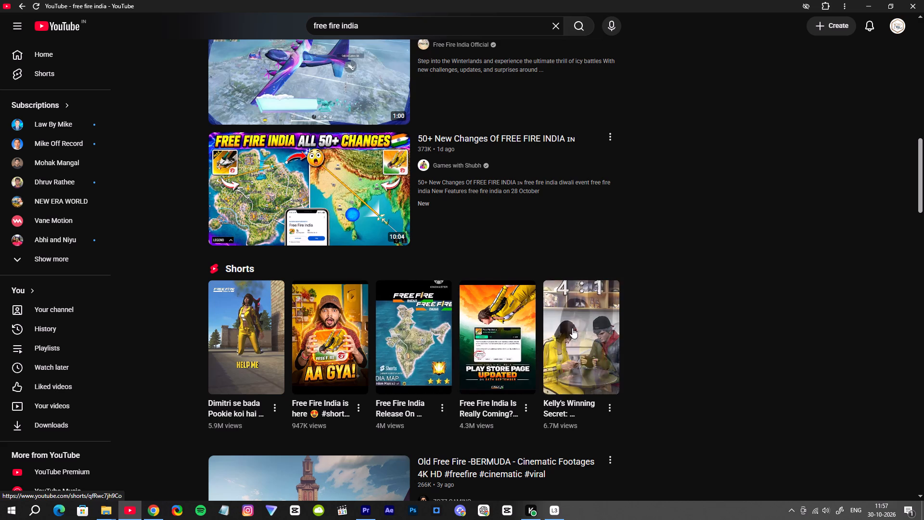
scroll(573, 328, up, 6)
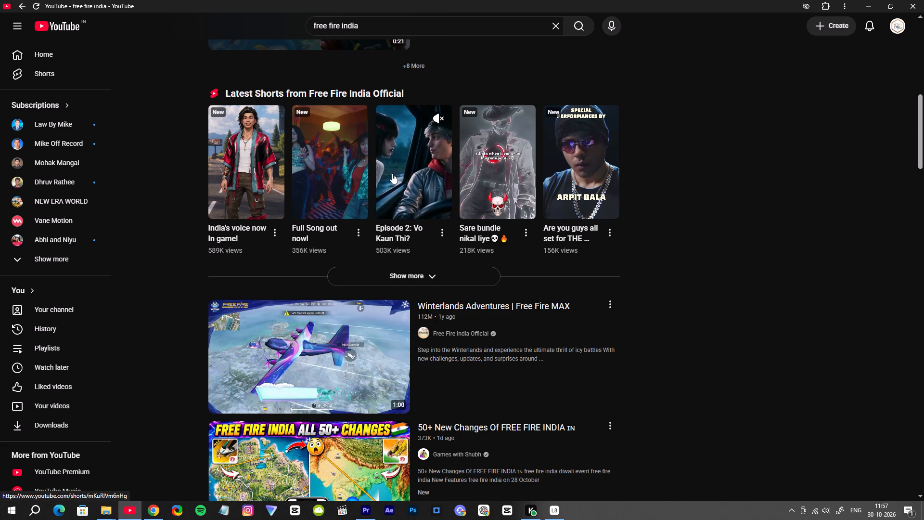
scroll(809, 223, down, 7)
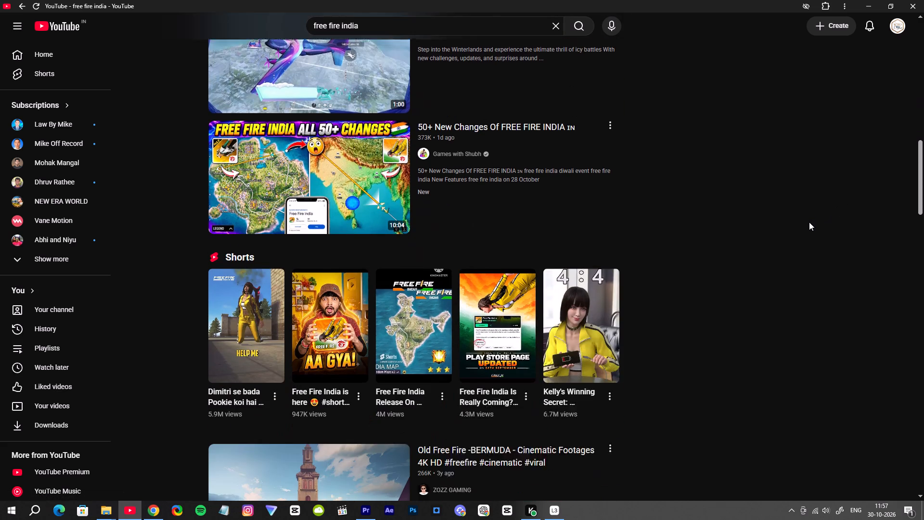
scroll(805, 226, down, 9)
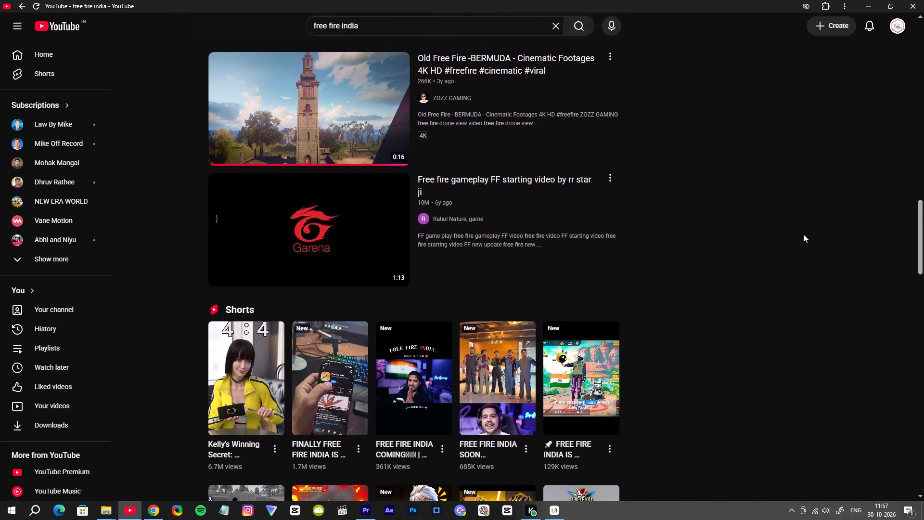
scroll(803, 234, down, 1)
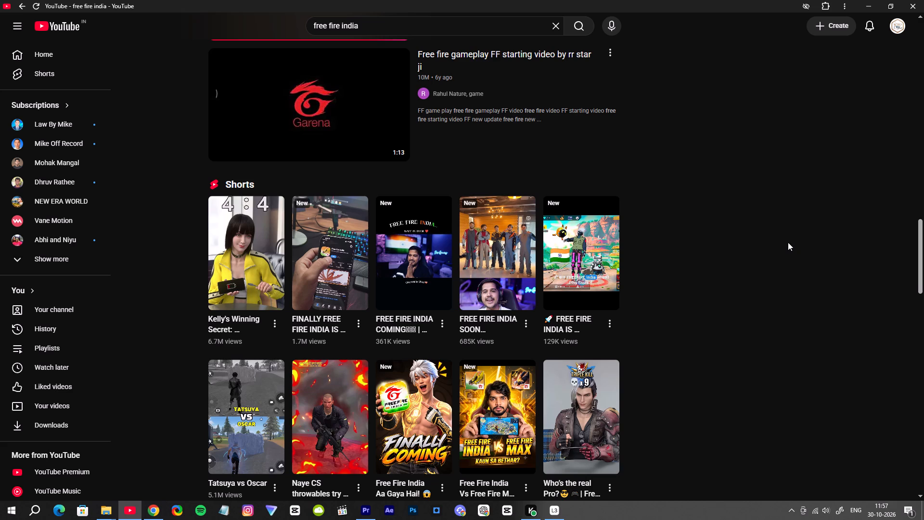
scroll(788, 242, down, 1)
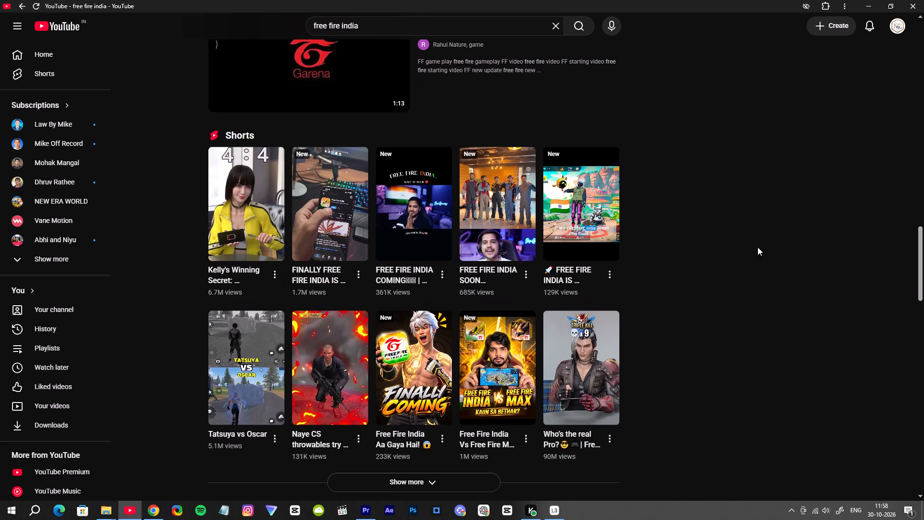
scroll(809, 220, down, 1)
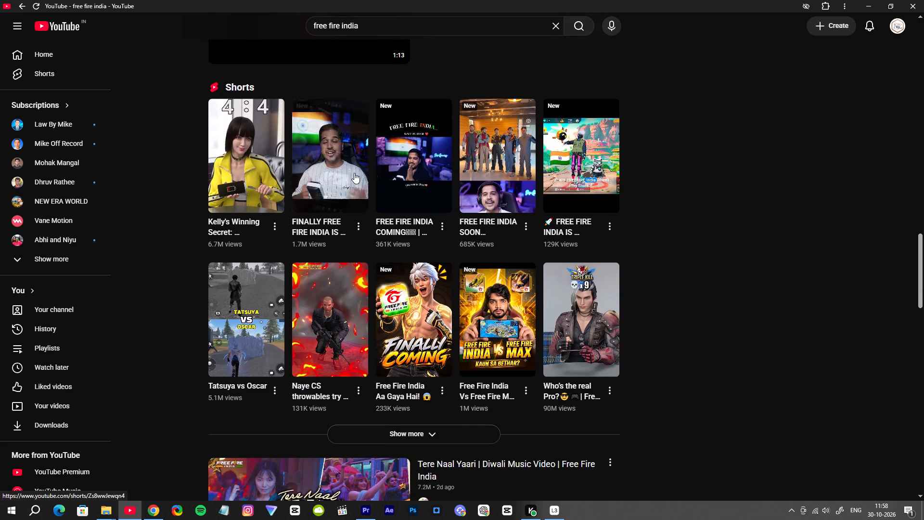
scroll(351, 175, down, 1)
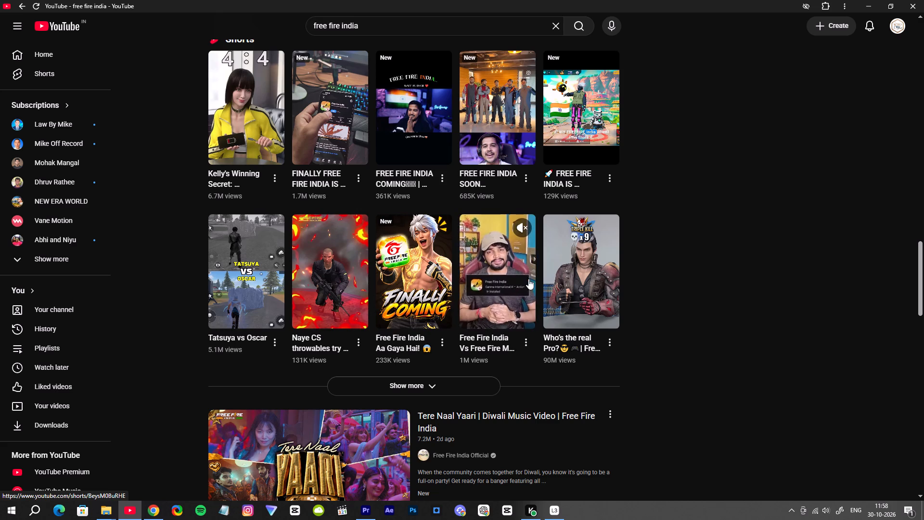
Examine the gameplay, launch and new-map videos and the additional Shorts further down the "free fire india" results.
scroll(600, 276, down, 8)
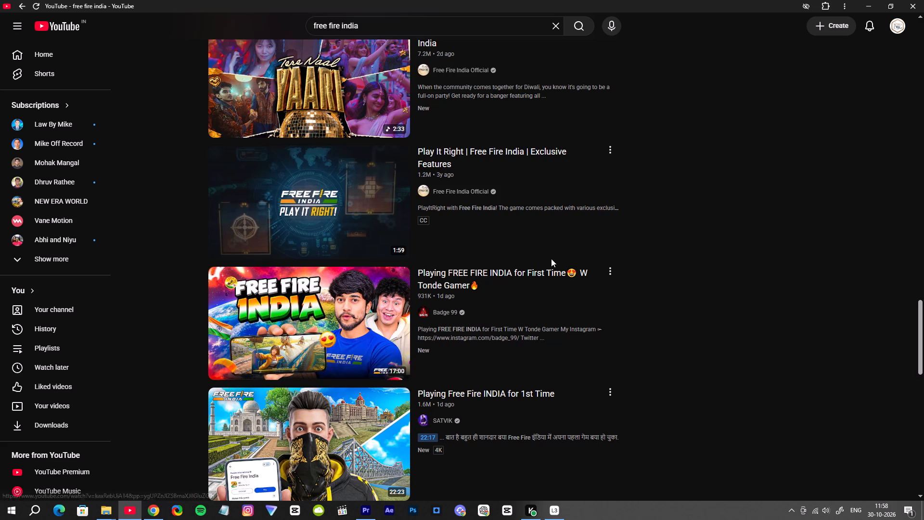
scroll(818, 276, down, 4)
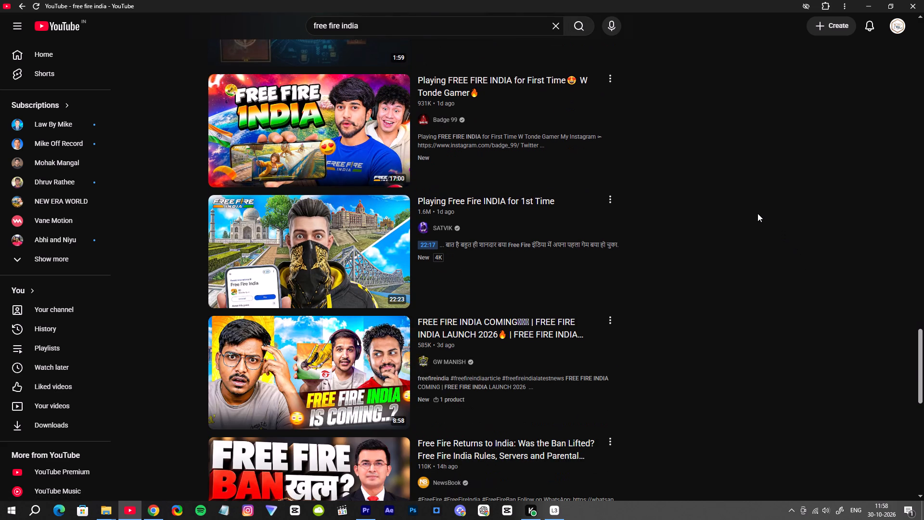
scroll(756, 213, down, 2)
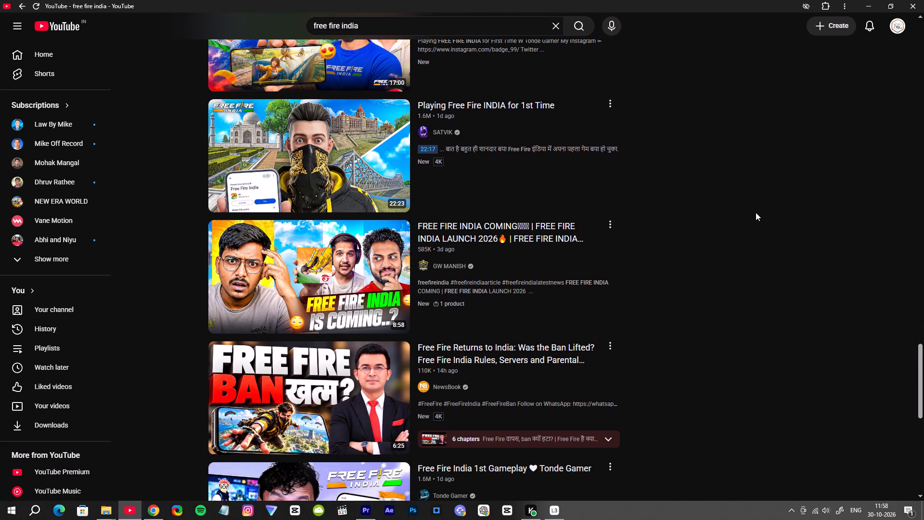
scroll(756, 209, down, 11)
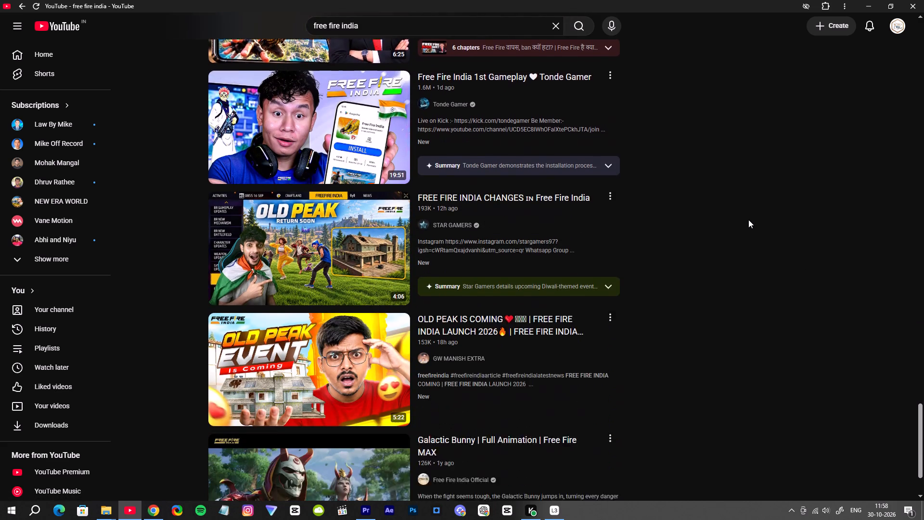
scroll(748, 220, down, 1)
drag(922, 287, 923, 351)
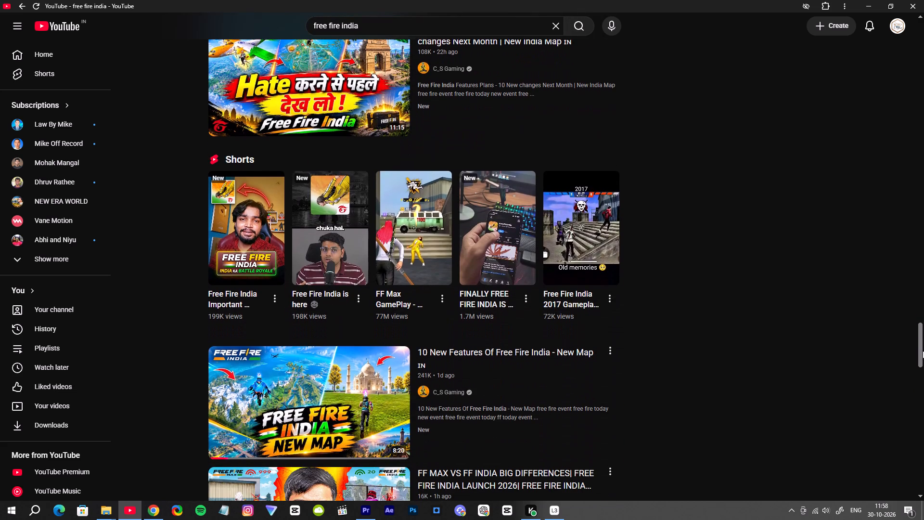
drag(923, 351, 923, 359)
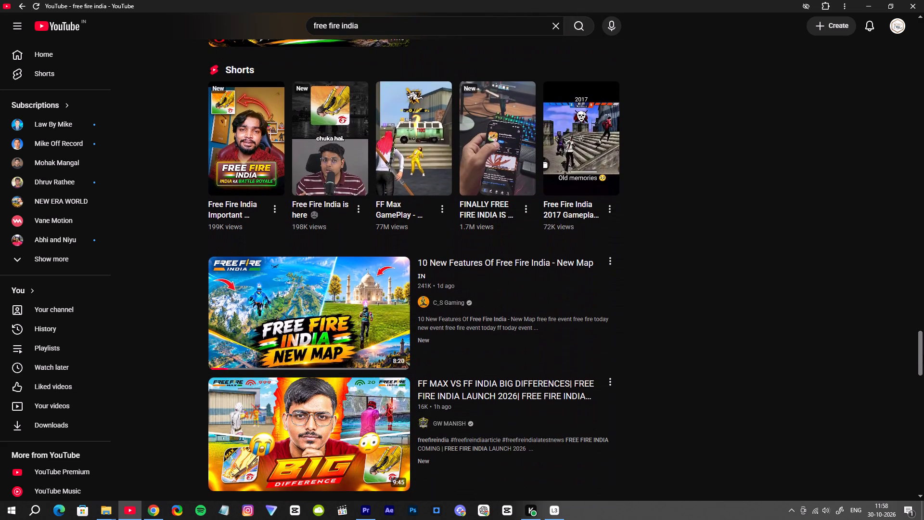
drag(923, 359, 923, 403)
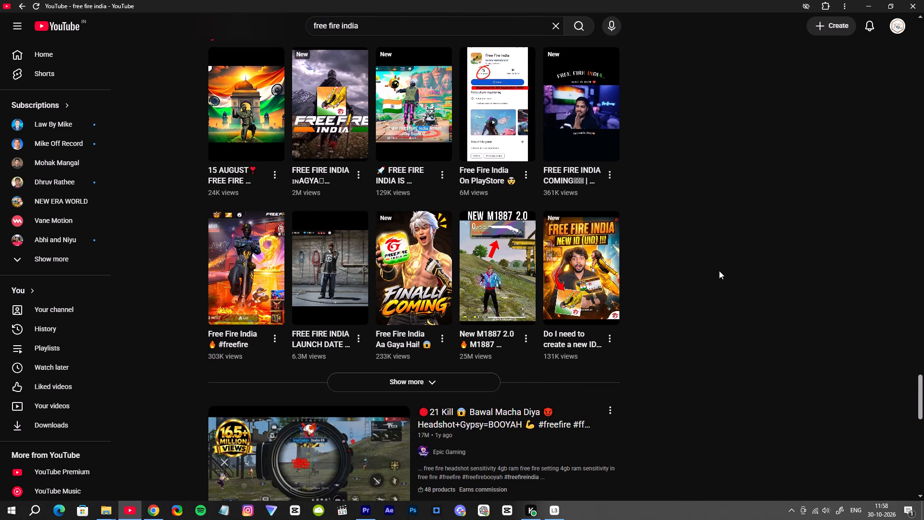
Look back over the "free fire india" results, from the lower Shorts up to the official channel's latest videos, for usable footage.
scroll(337, 123, up, 1)
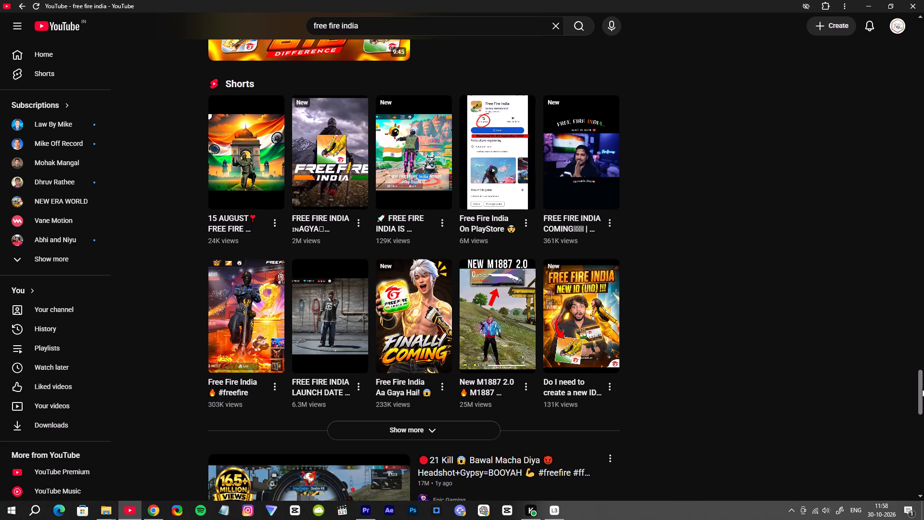
drag(922, 389, 923, 115)
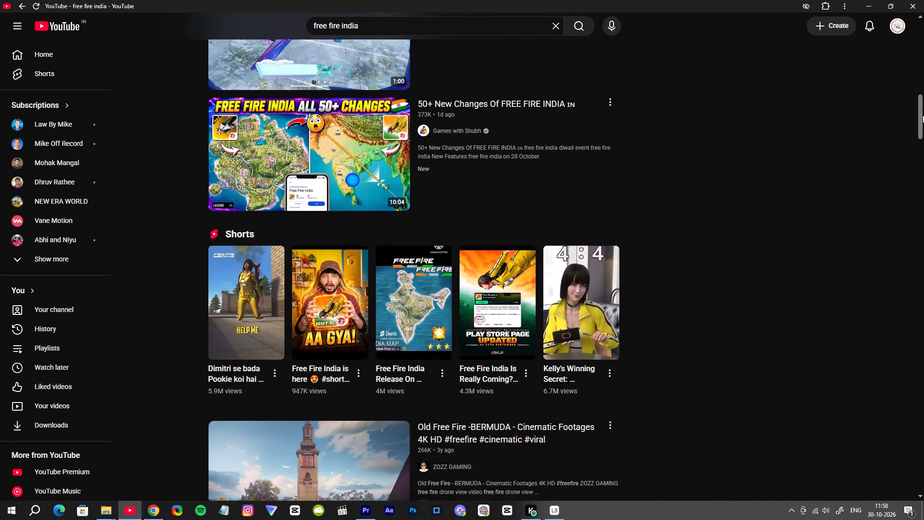
drag(923, 115, 921, 150)
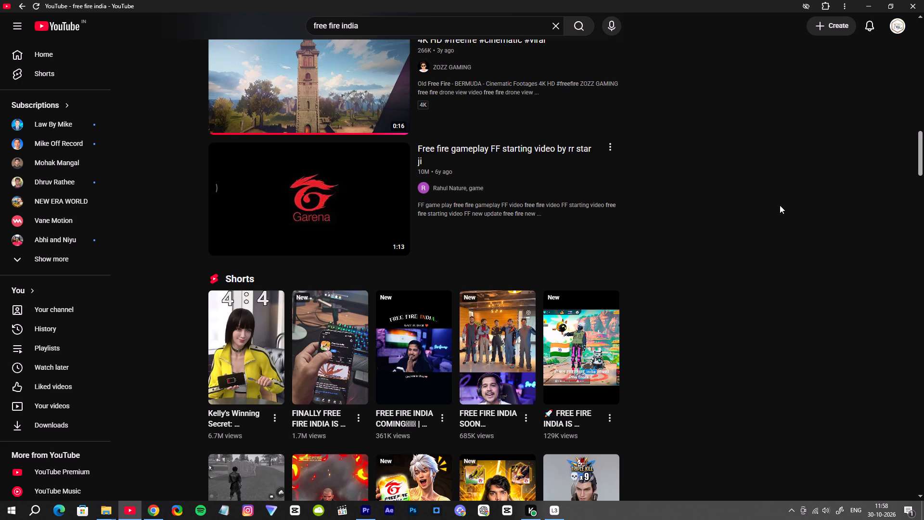
scroll(803, 217, up, 2)
scroll(781, 131, up, 4)
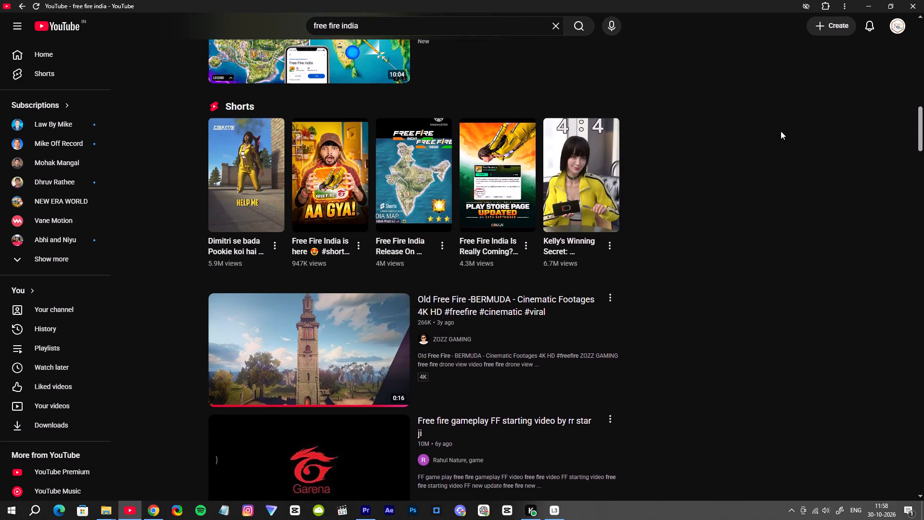
scroll(776, 137, up, 11)
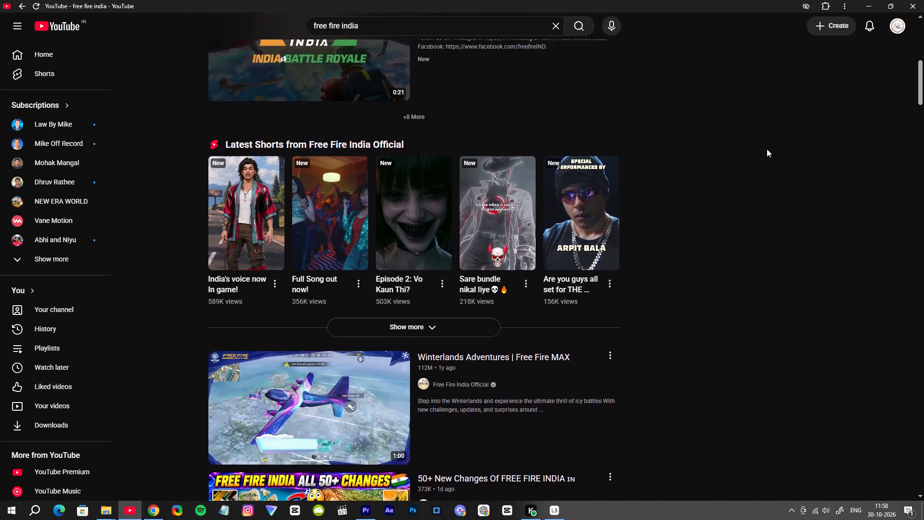
scroll(763, 160, up, 7)
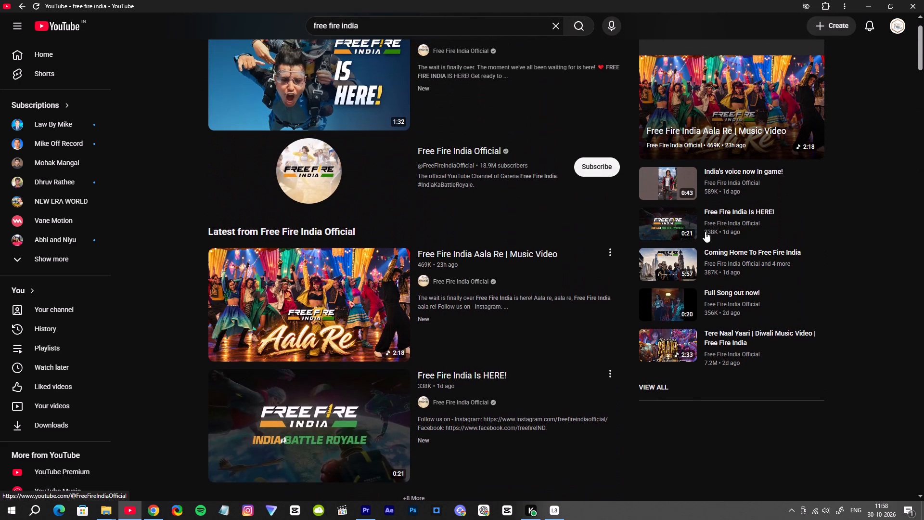
scroll(698, 235, up, 3)
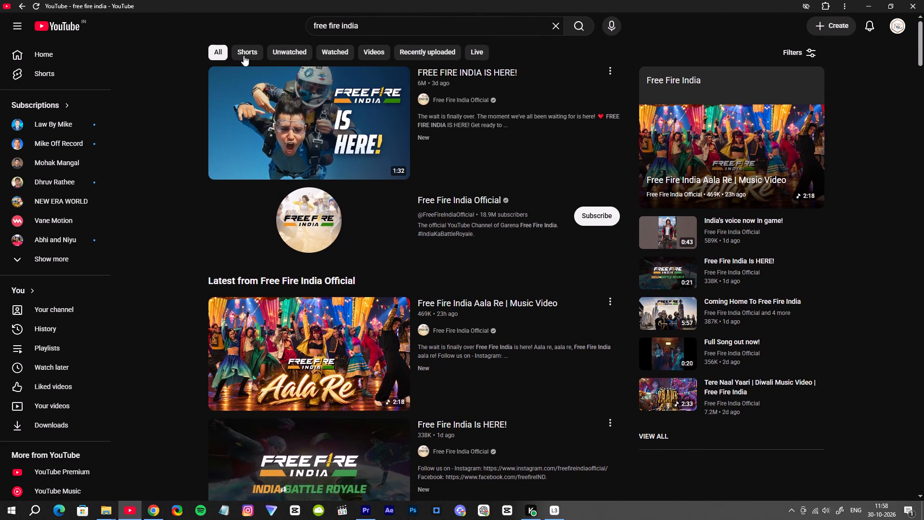
Search YouTube for "free fire india official".
click(380, 28)
key(space)
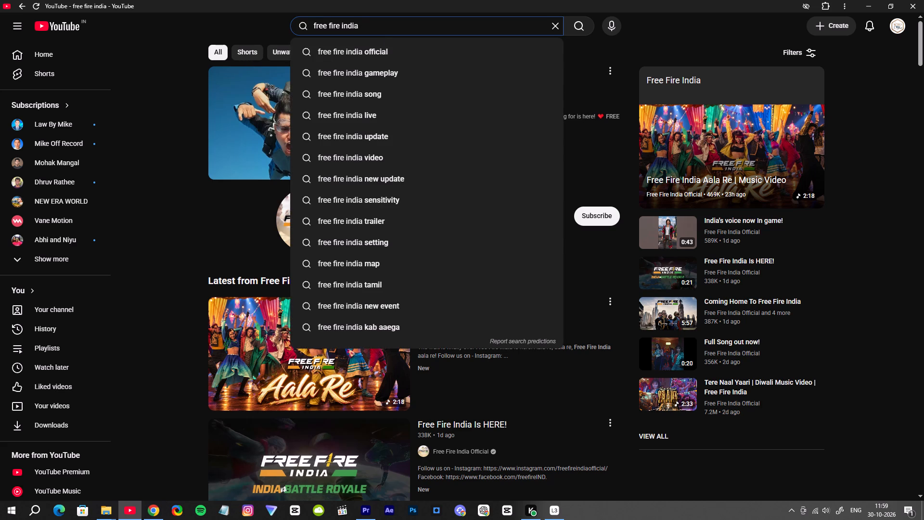
click(402, 60)
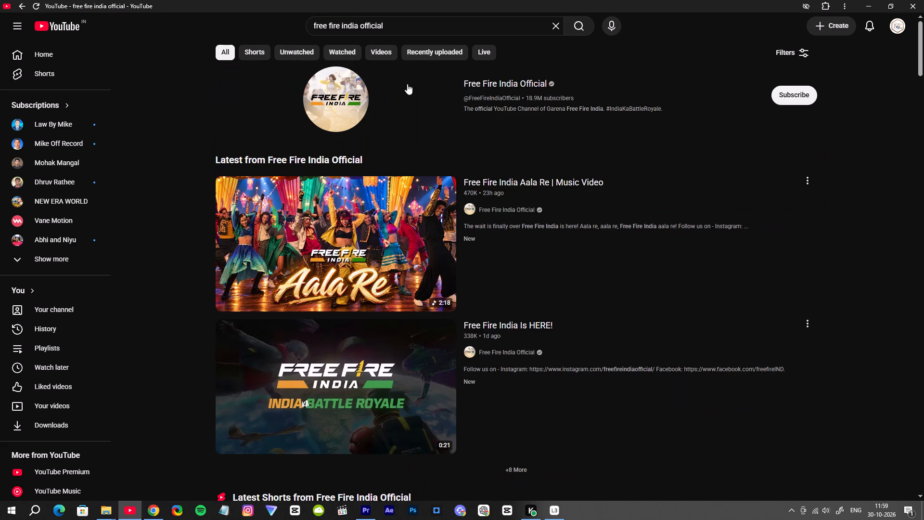
Preview the official video "Free Fire India Is HERE!" part-way through and copy its link.
scroll(564, 146, down, 6)
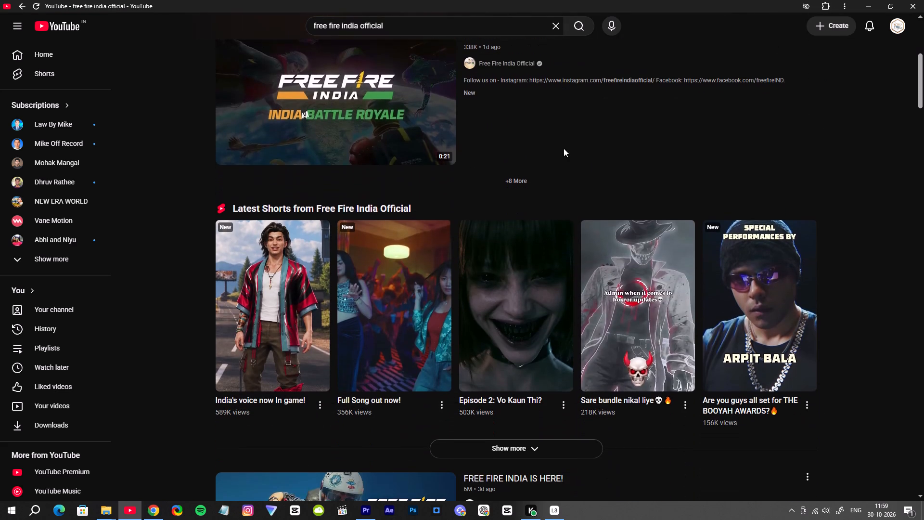
scroll(548, 151, up, 4)
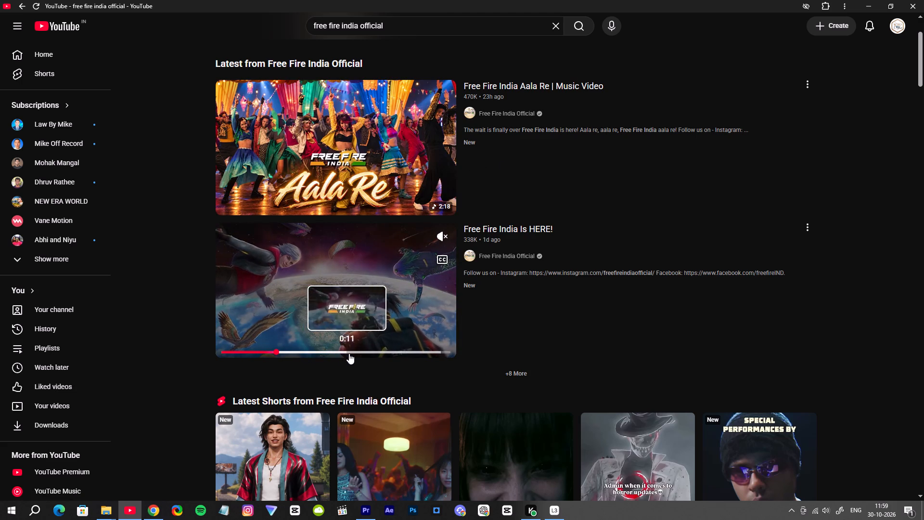
click(328, 355)
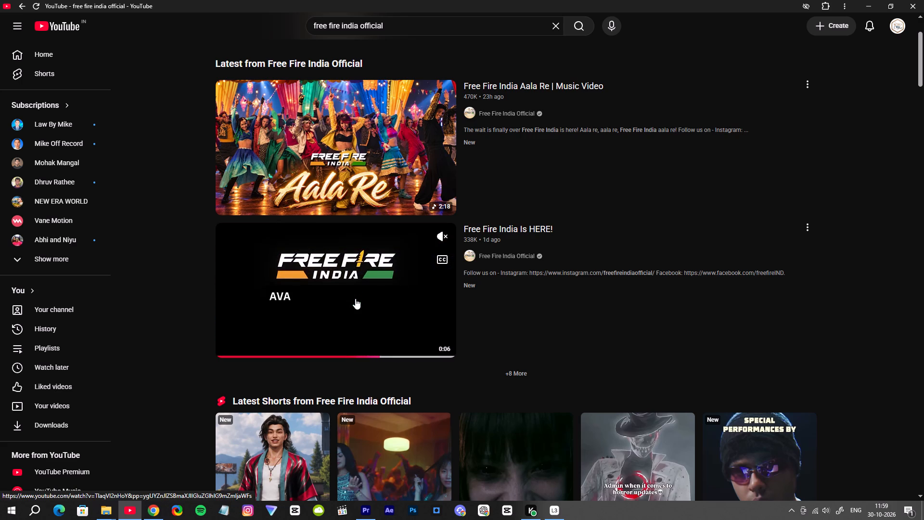
right_click(350, 292)
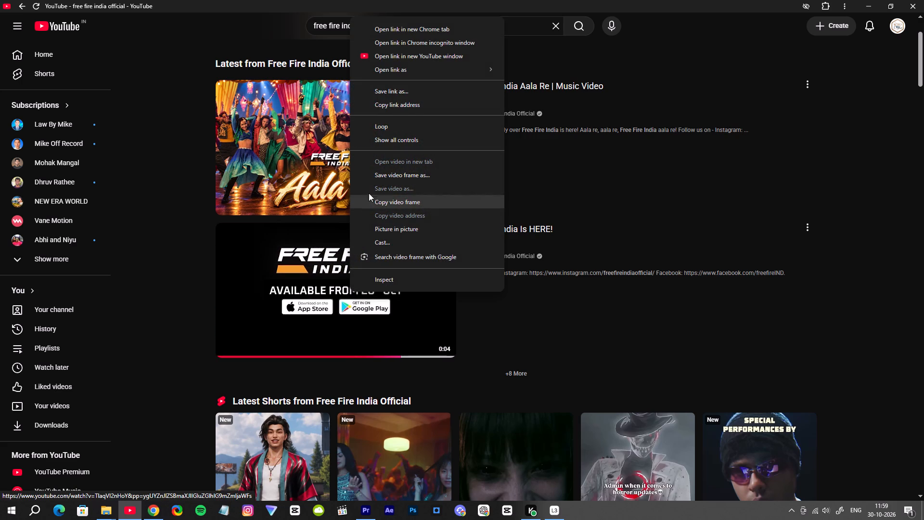
click(402, 104)
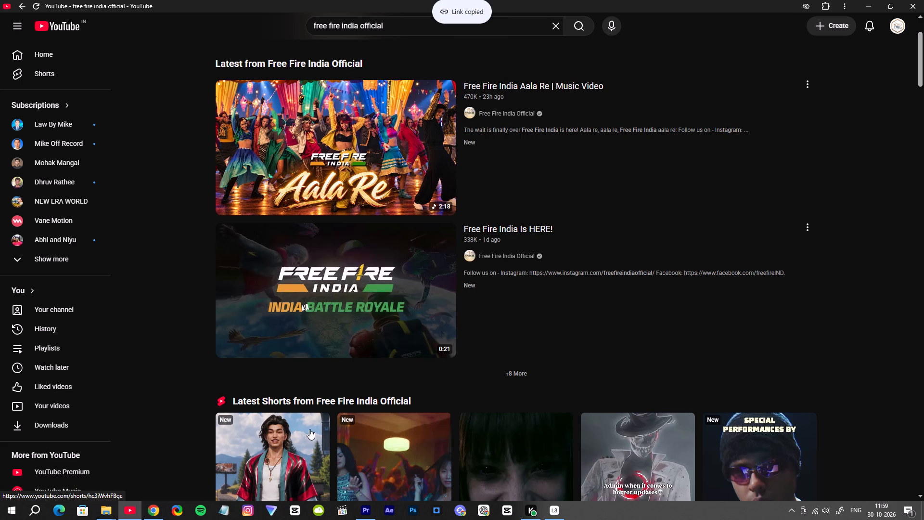
Switch to the vd6s.net downloader in Chrome, replace the old link with the copied one, and download the video in 1080p with audio.
click(150, 510)
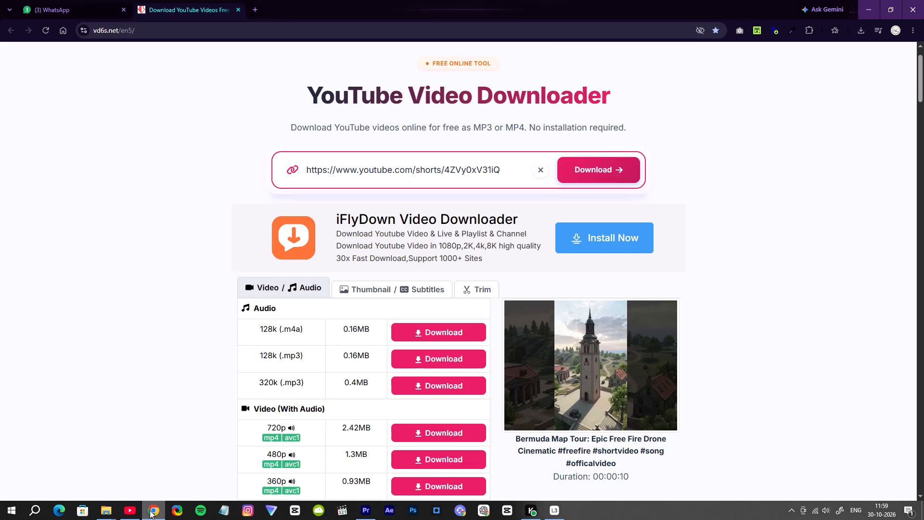
click(540, 174)
right_click(444, 173)
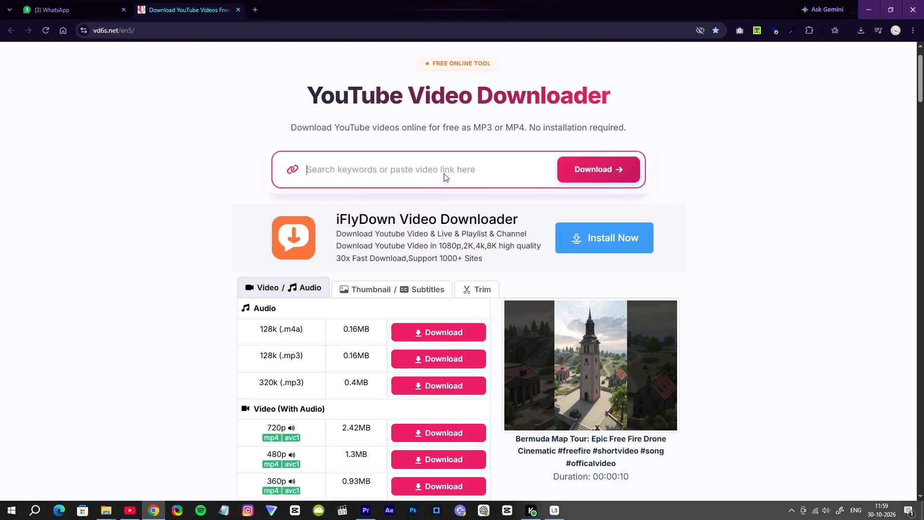
click(470, 291)
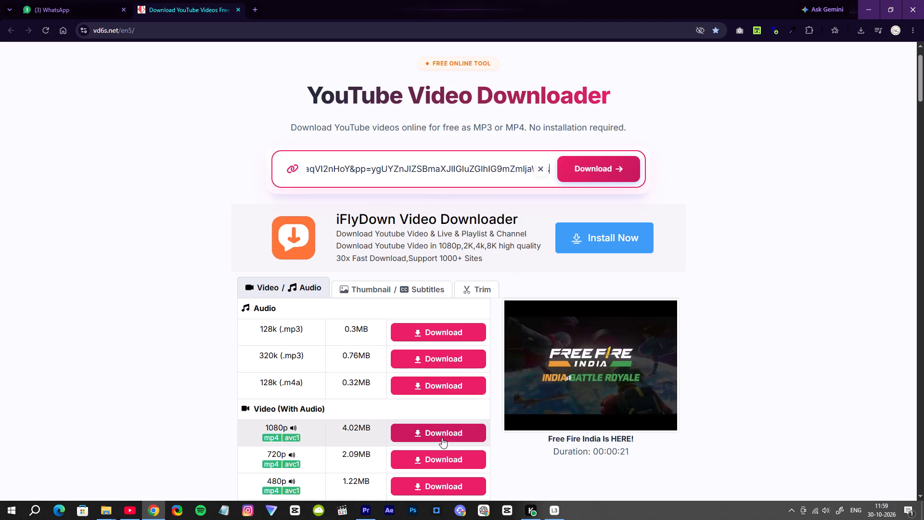
click(442, 437)
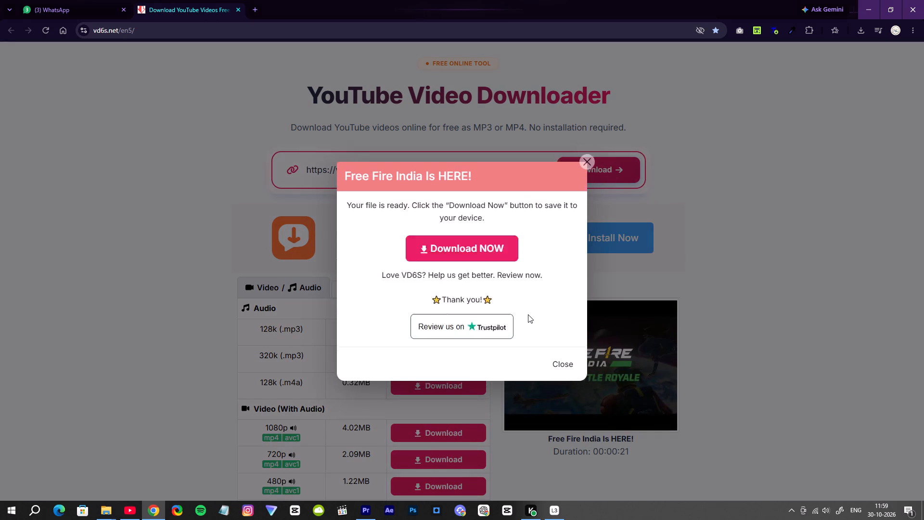
click(471, 253)
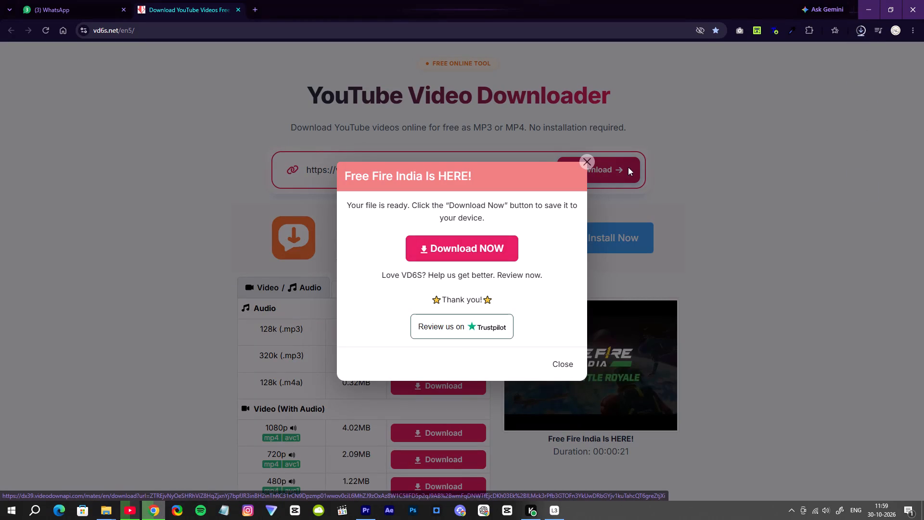
Move the downloaded "Free Fire India Is HERE!" video from Downloads into the October 2026 project folder 30-10-2026.
click(836, 55)
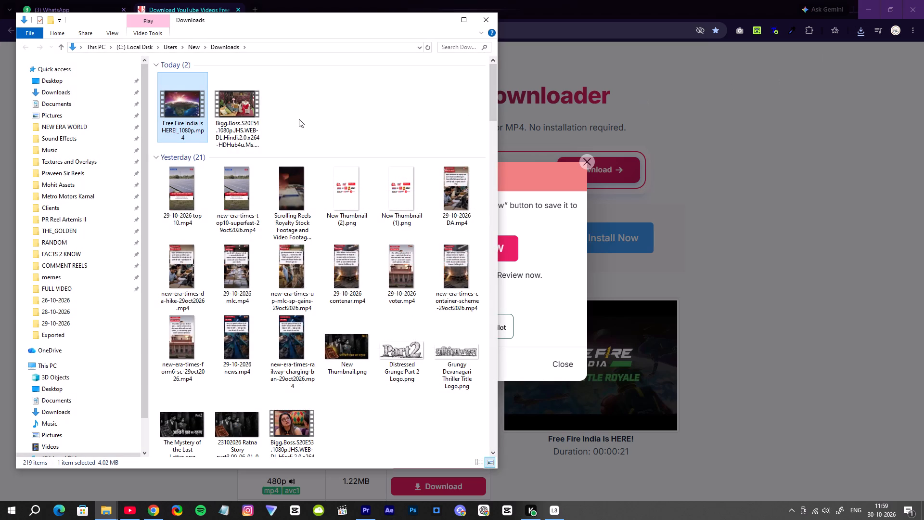
key(ctrl+x)
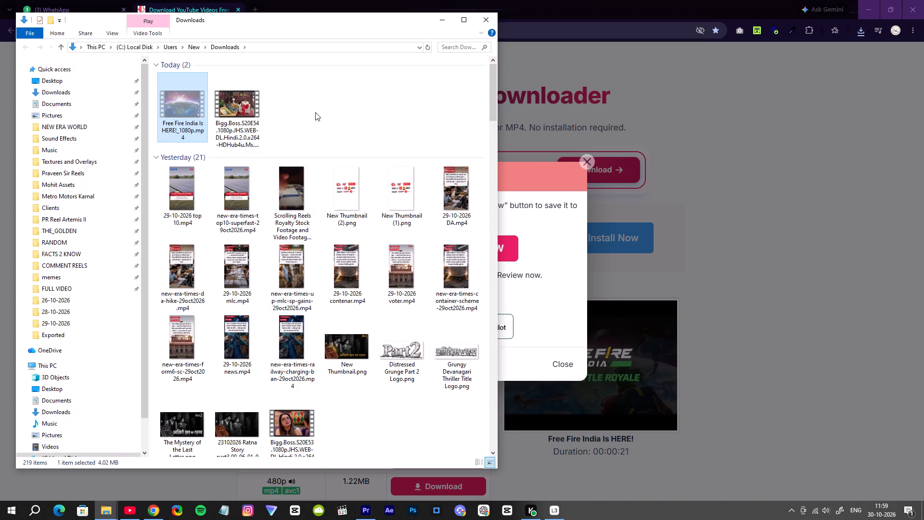
click(69, 322)
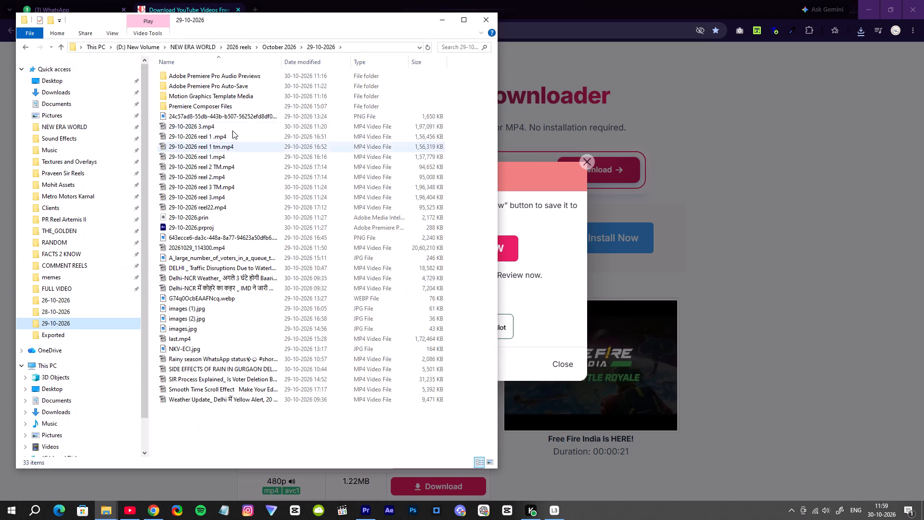
click(282, 49)
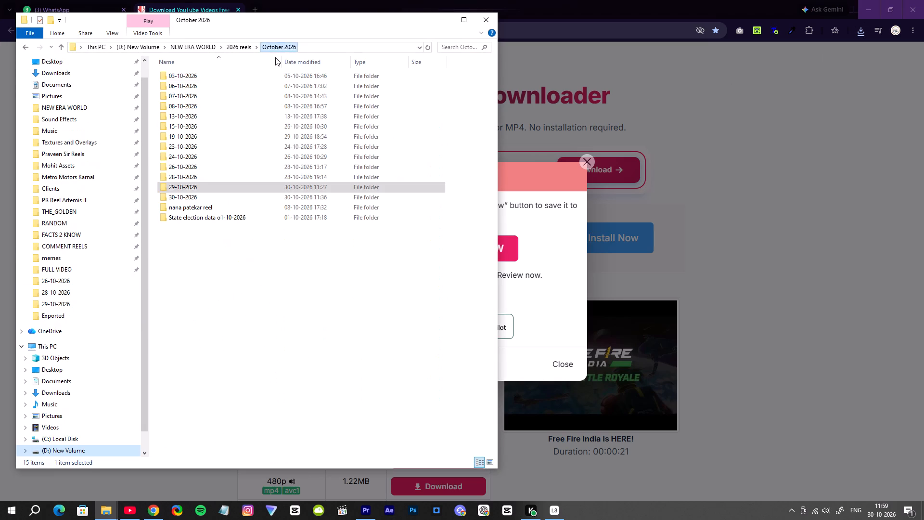
double_click(185, 197)
click(220, 245)
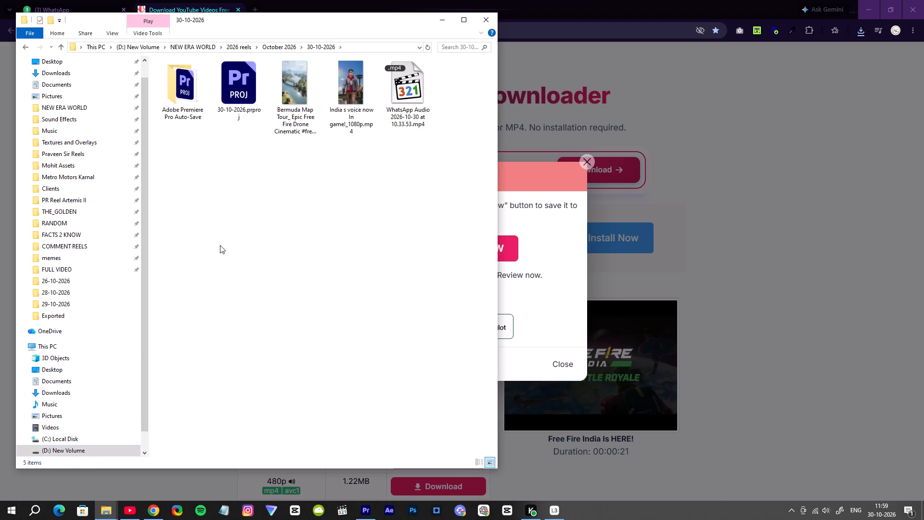
key(ctrl+v)
click(238, 242)
Bring the "Free Fire India Is HERE!" file into the Premiere Pro sequence on V2 and A2, in the gap before the India's voice clip.
drag(363, 90, 359, 148)
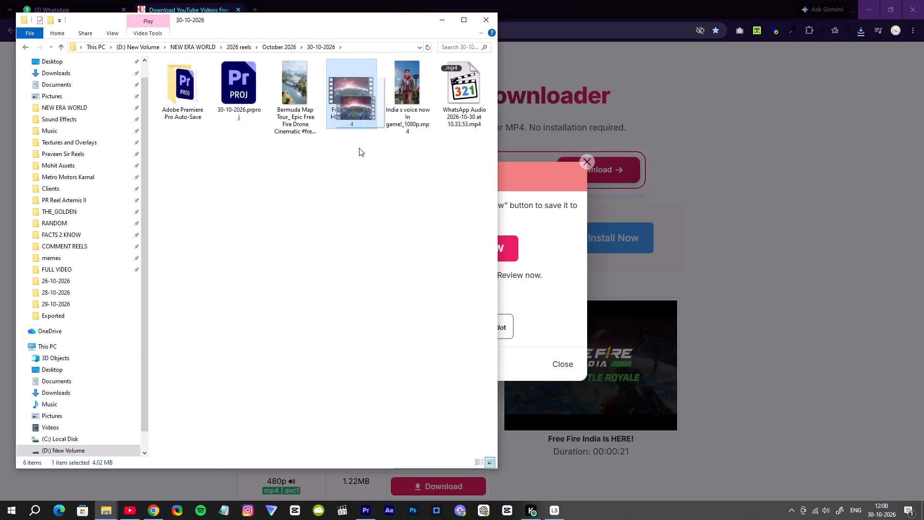
drag(359, 148, 328, 447)
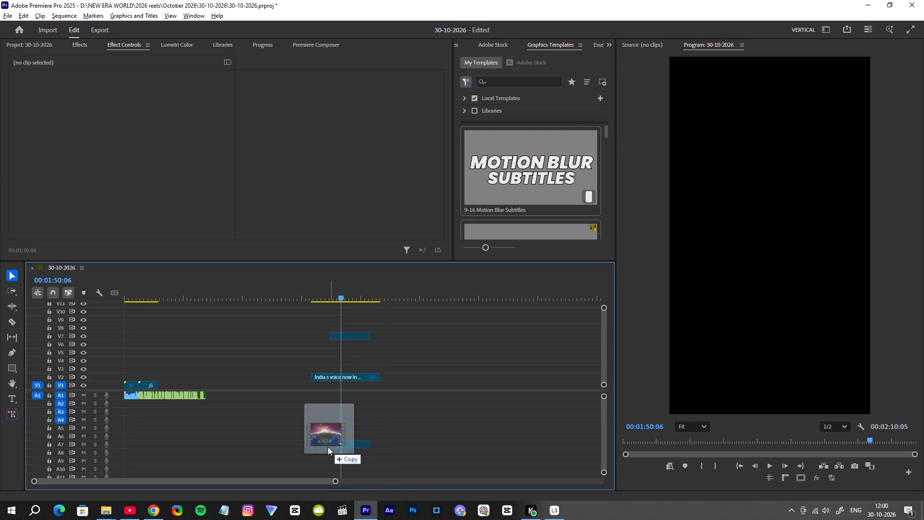
drag(328, 447, 253, 403)
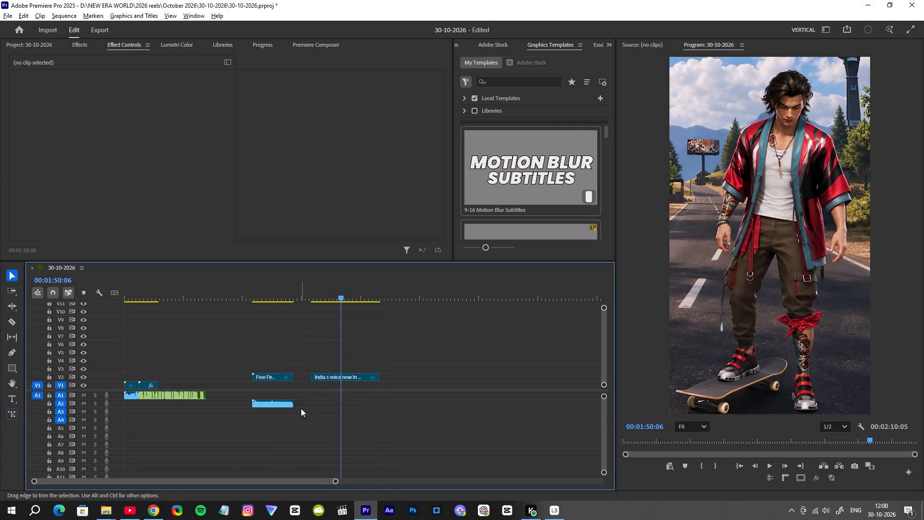
Delete only the A2 audio of the Free Fire India clip, keeping its video on V2.
alt+drag(331, 422, 249, 396)
key(Delete)
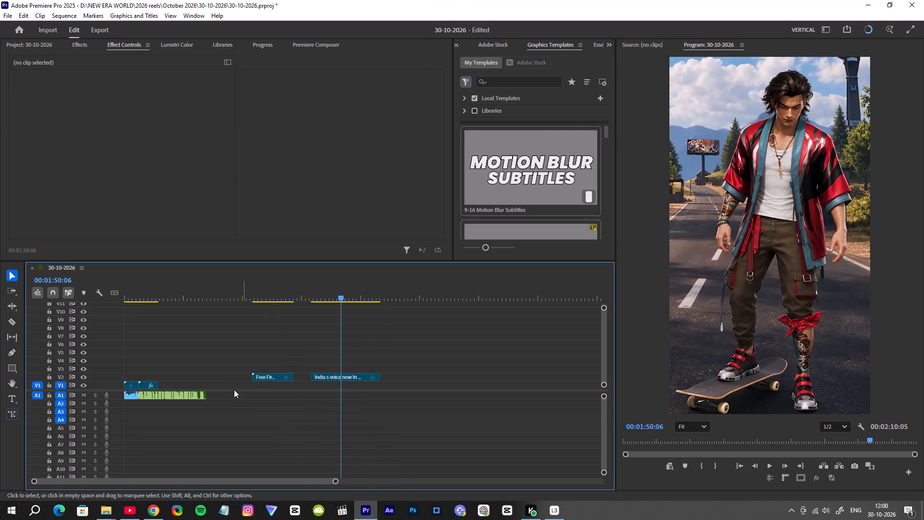
Scale the Free Fire India clip on V2 to 183 so it fills the vertical frame.
click(259, 293)
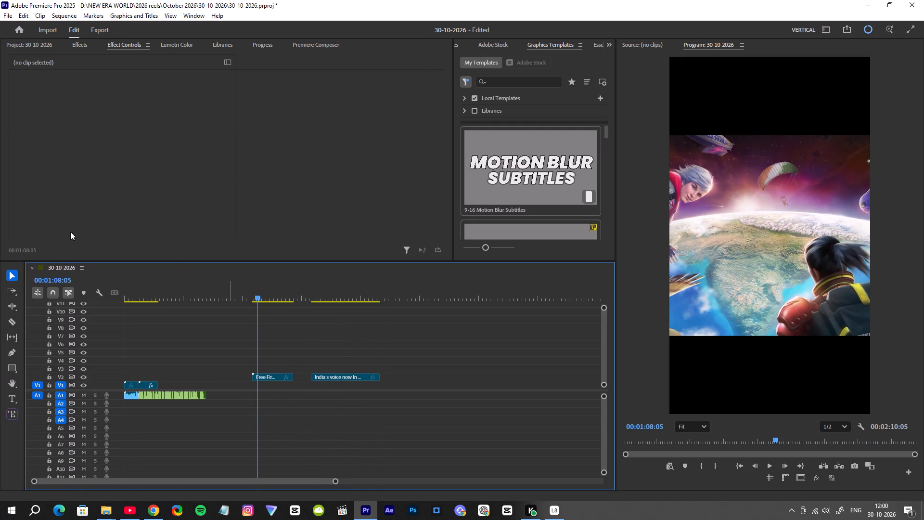
click(44, 45)
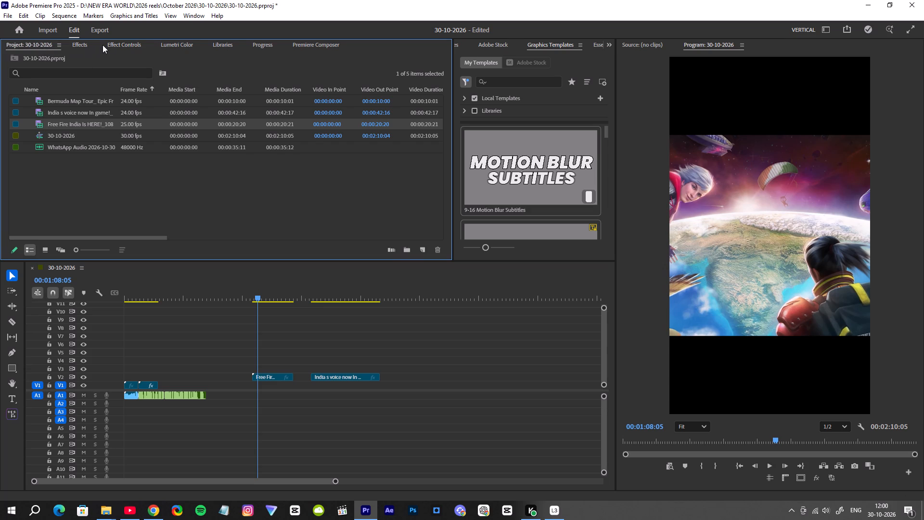
click(109, 45)
click(86, 46)
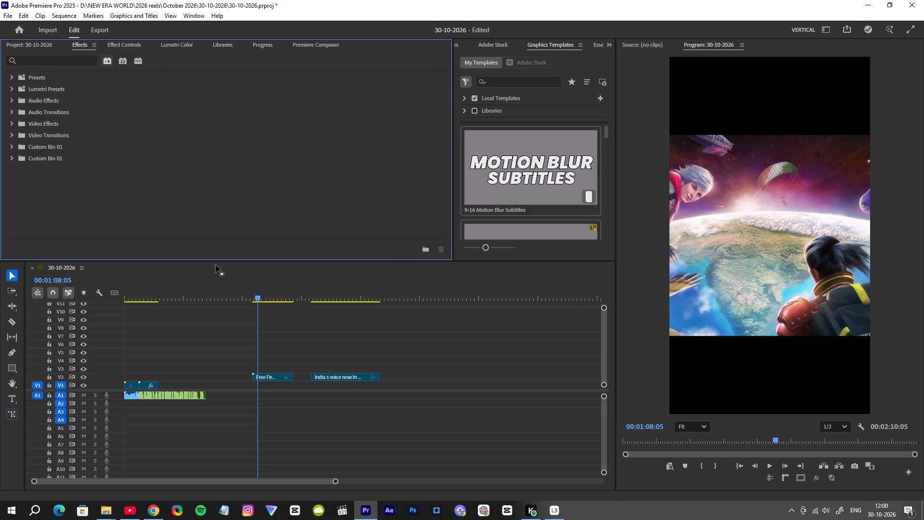
click(268, 378)
click(120, 42)
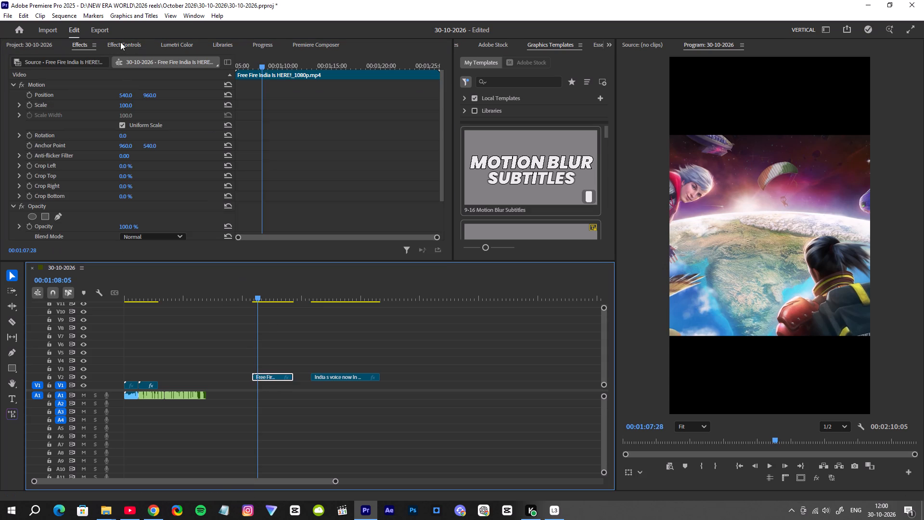
drag(126, 107, 168, 116)
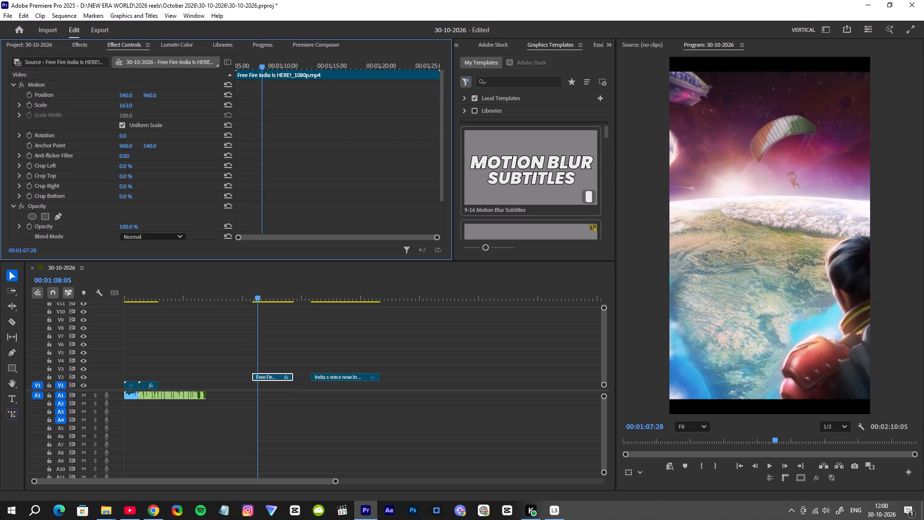
drag(168, 116, 178, 115)
Play the Free Fire India clip and trim off its opening seconds, up to shortly before the logo animates in.
key(space)
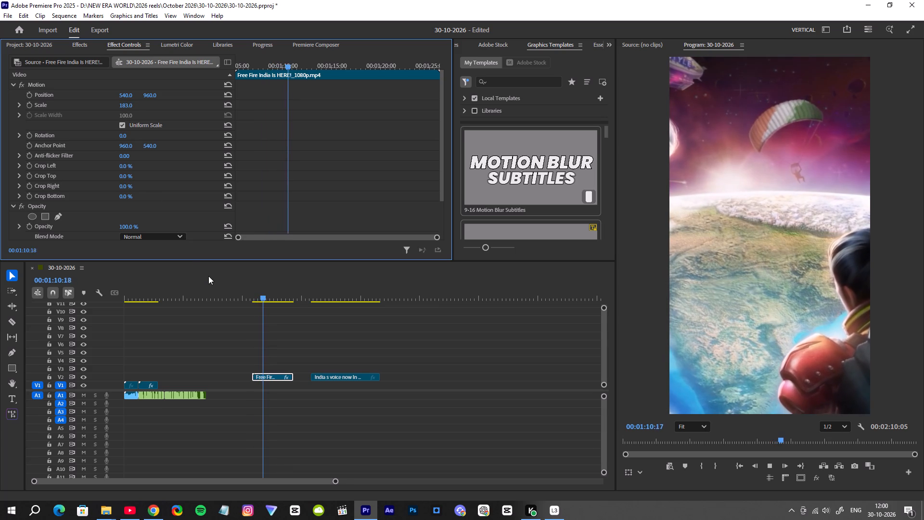
drag(255, 376, 268, 380)
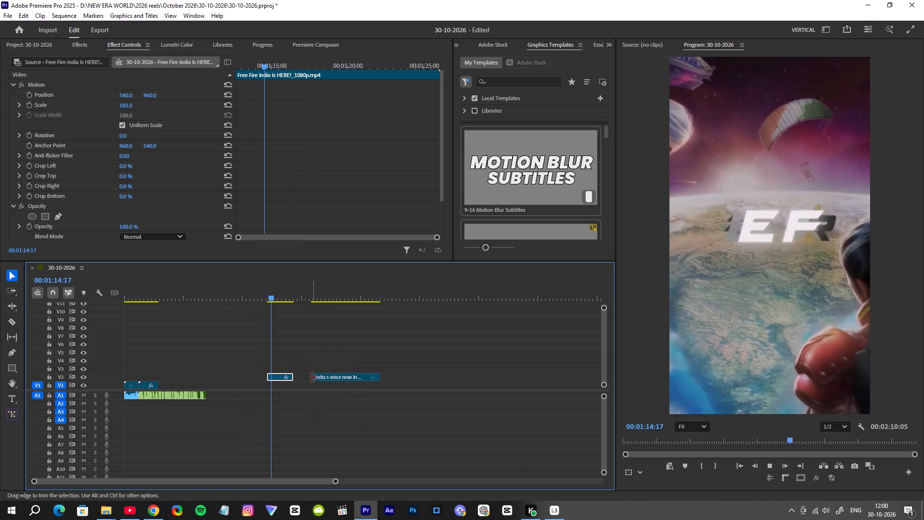
Scale the Free Fire India clip on V2 to 111 so the whole logo fits the frame width.
key(space)
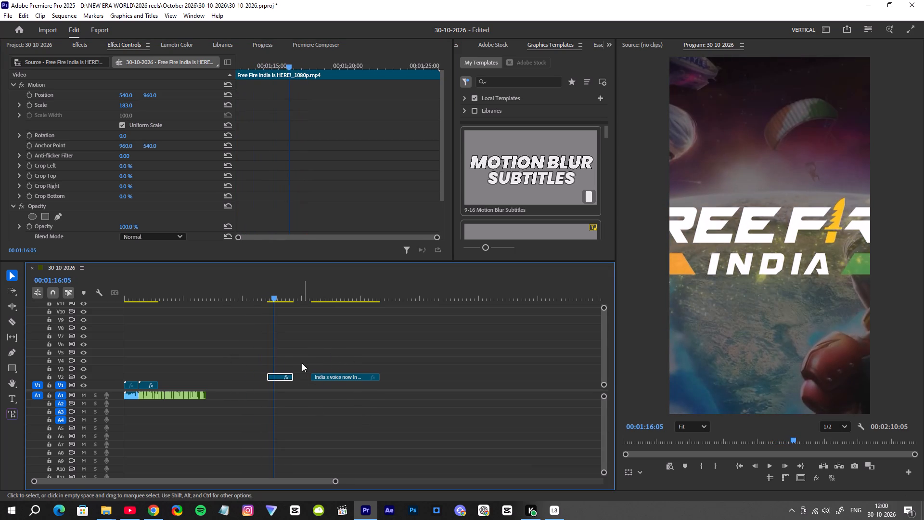
drag(130, 105, 125, 111)
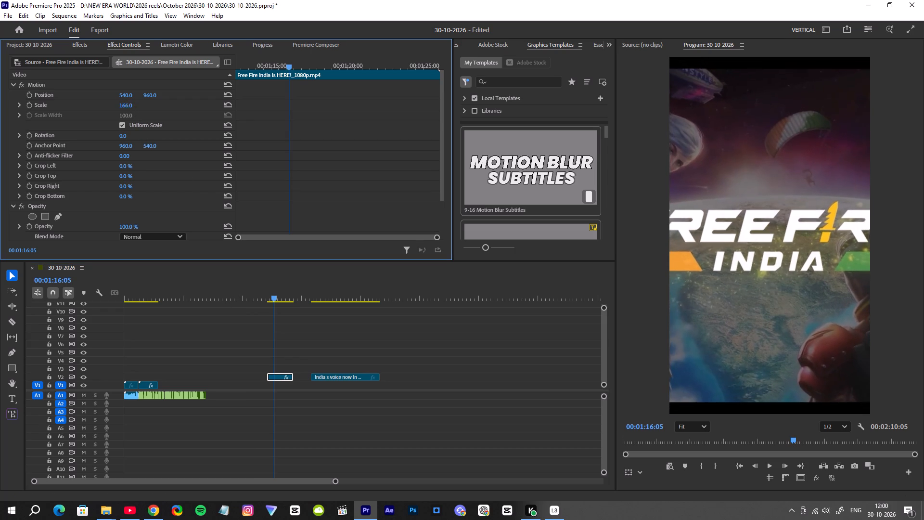
drag(125, 111, 105, 124)
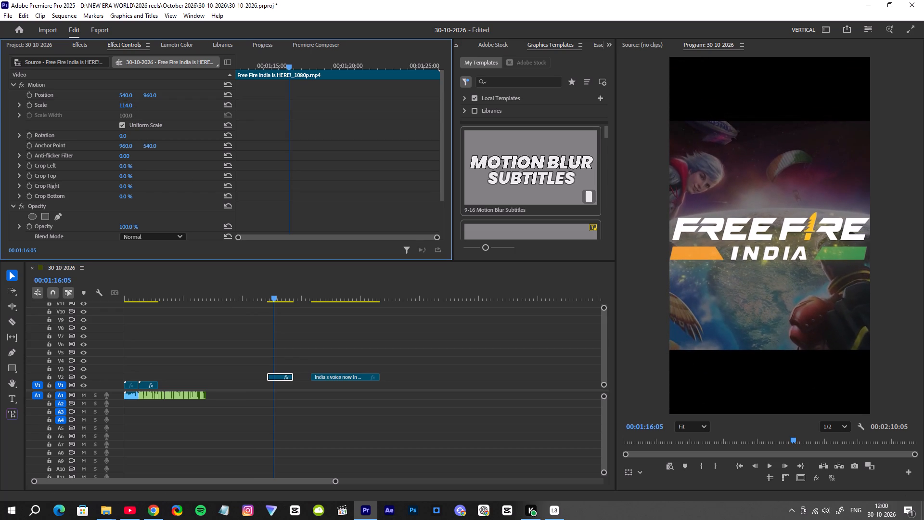
drag(105, 124, 104, 126)
Duplicate the Free Fire India clip onto V3 and scale the V2 copy to 182 as a frame-filling background.
click(275, 377)
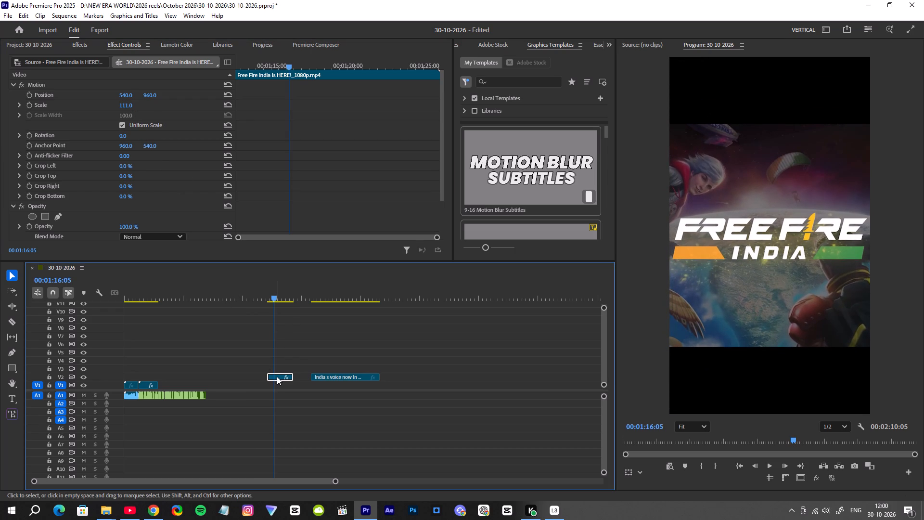
alt+drag(277, 377, 274, 367)
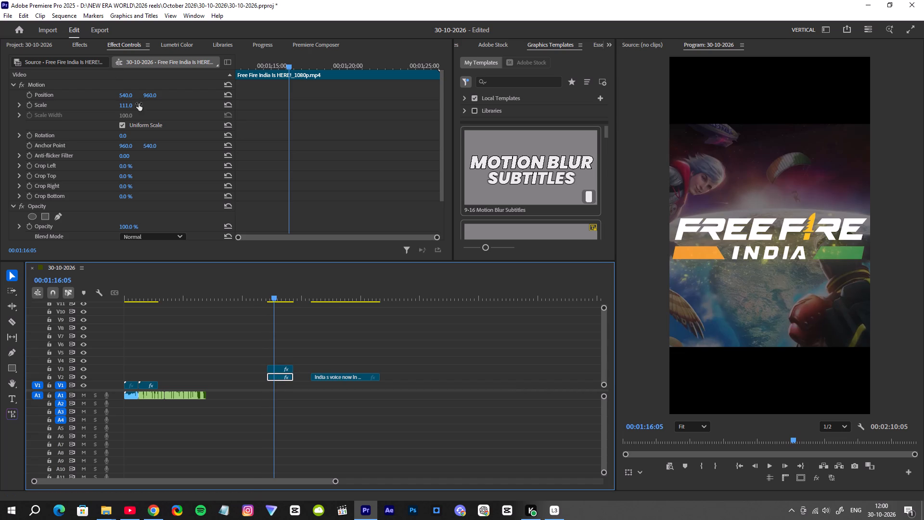
drag(125, 108, 163, 111)
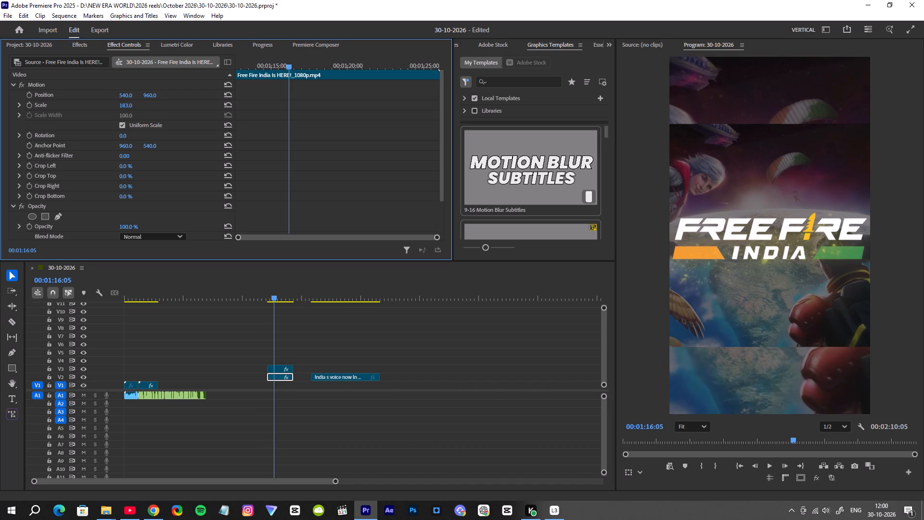
drag(163, 111, 164, 112)
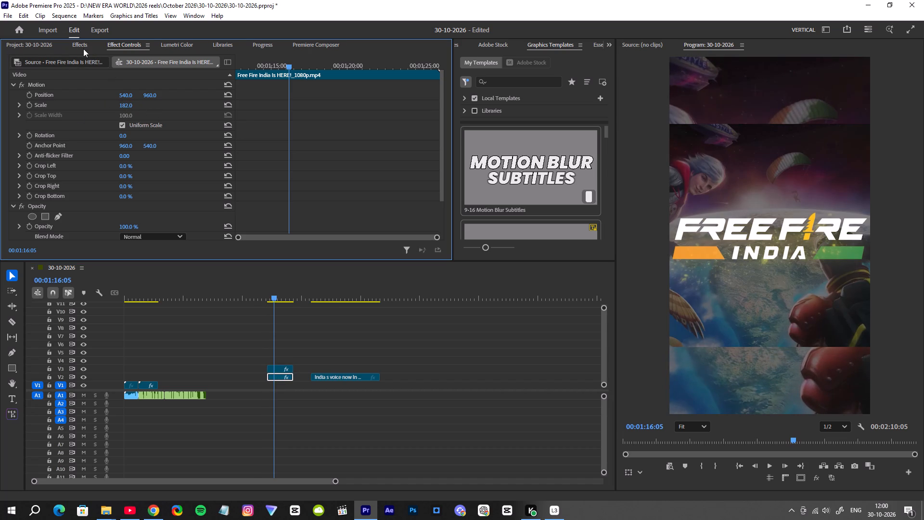
Find the Gaussian Blur effect and apply it to the Free Fire India background clip on V2.
click(88, 44)
click(63, 62)
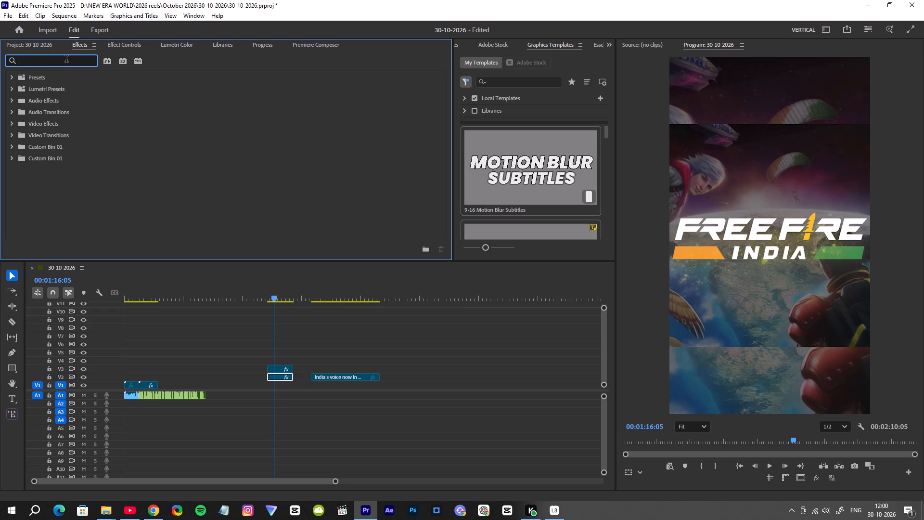
text(blur)
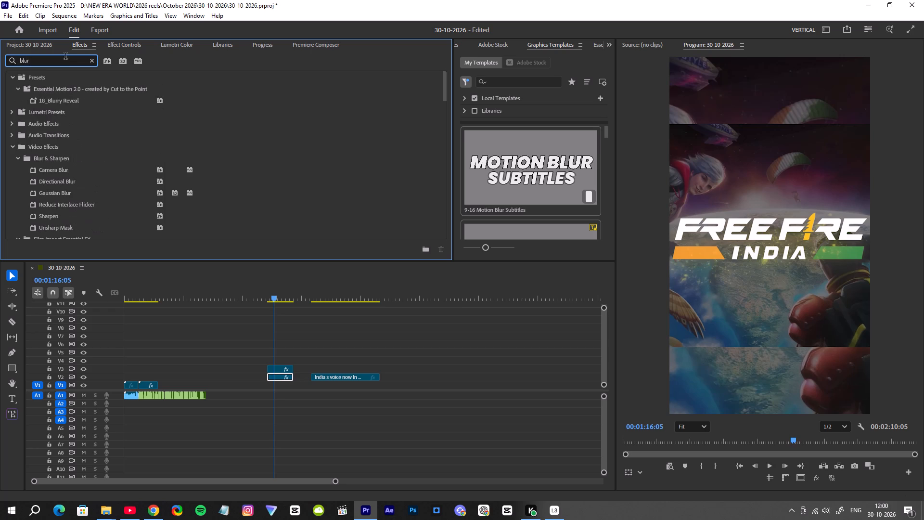
drag(59, 192, 279, 391)
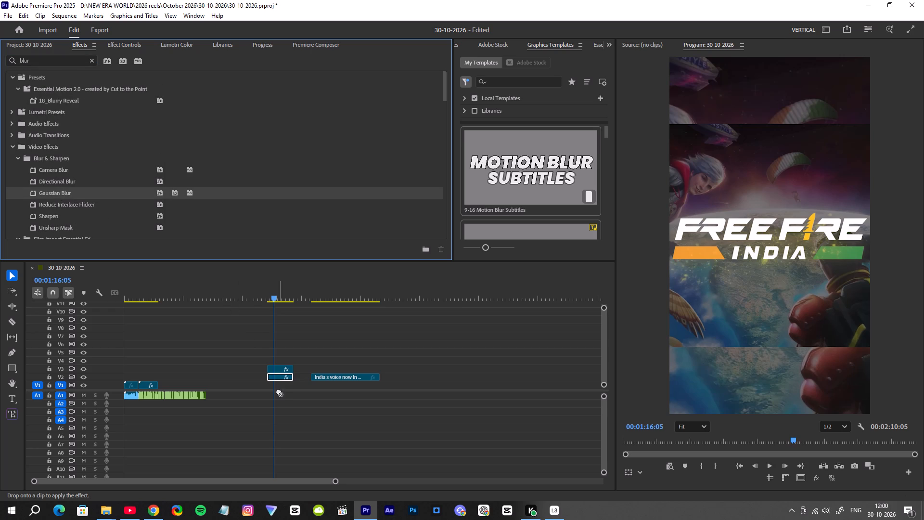
drag(279, 391, 277, 378)
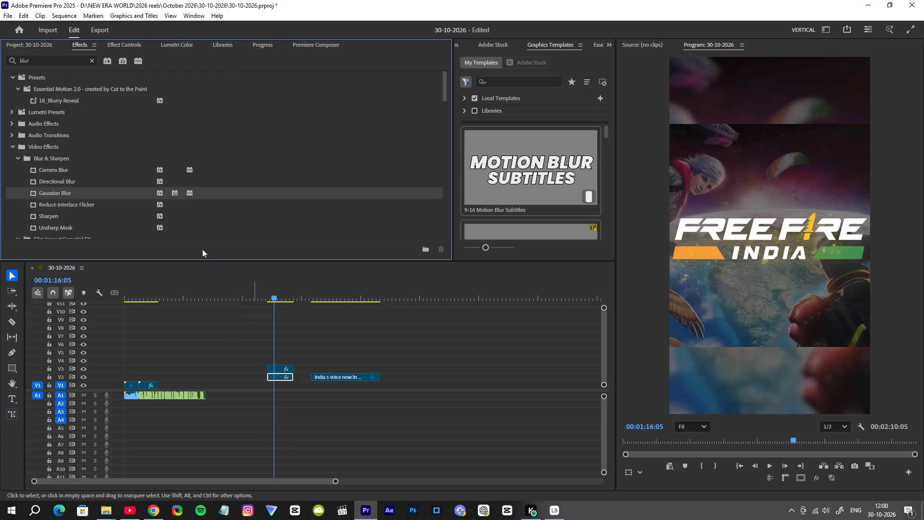
Darken the blurred V2 background clip in Lumetri Color by setting its Exposure to -3.5.
click(180, 46)
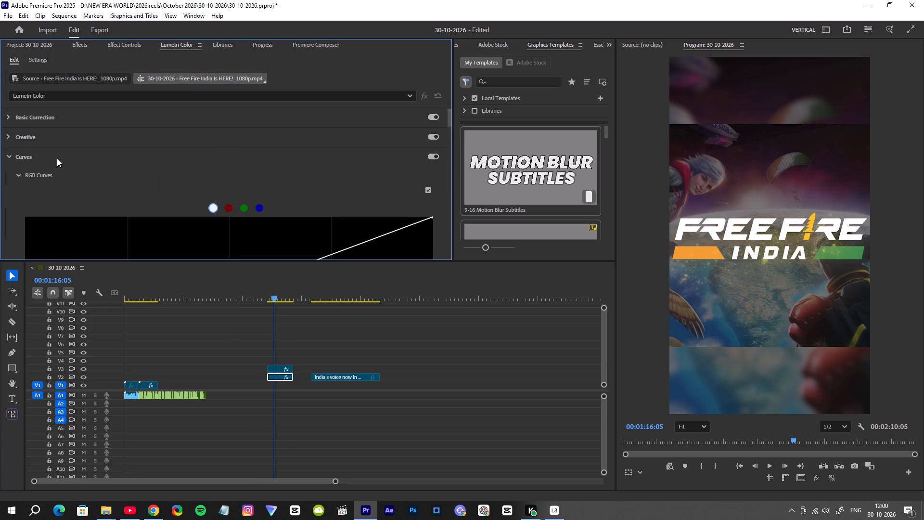
click(9, 137)
scroll(334, 171, down, 3)
scroll(340, 173, up, 3)
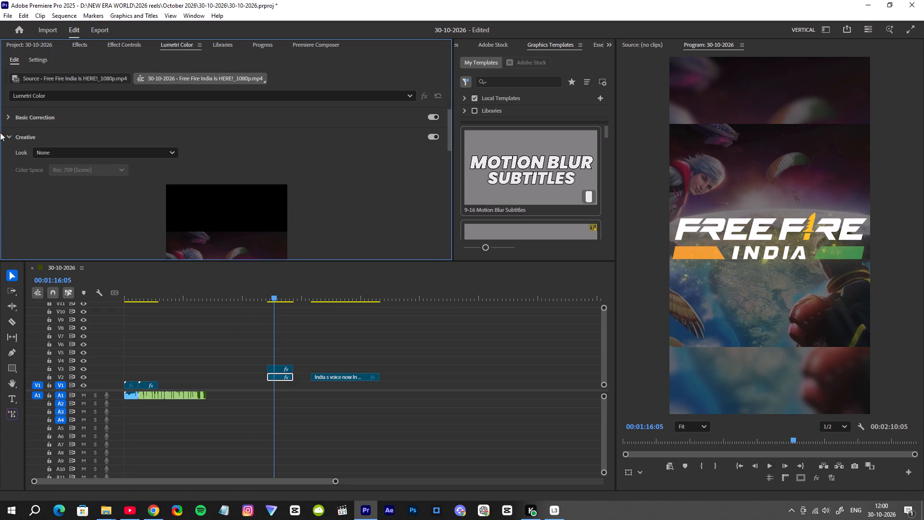
click(6, 116)
scroll(224, 188, down, 5)
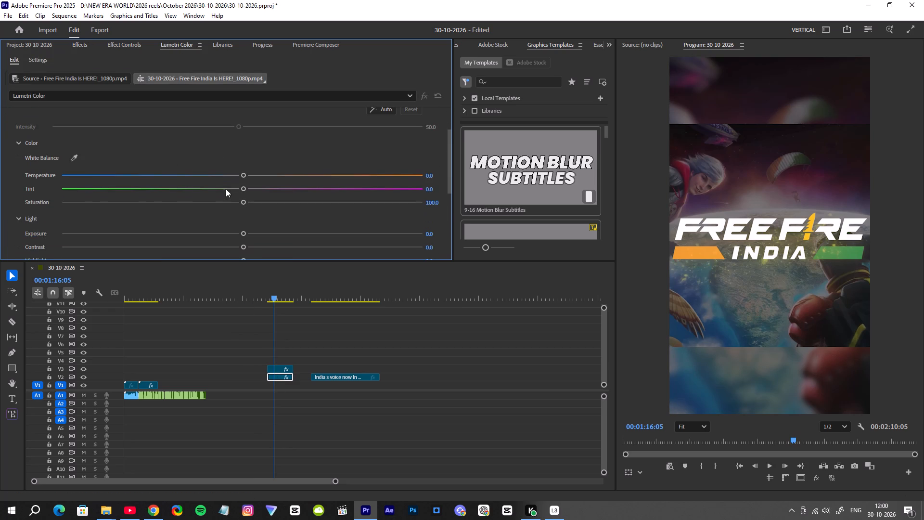
drag(243, 233, 171, 240)
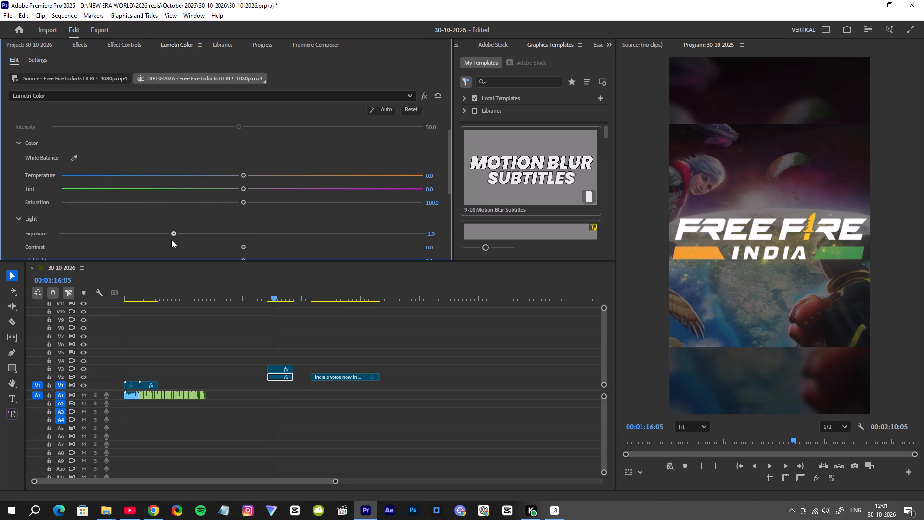
drag(171, 240, 135, 241)
click(113, 232)
Play the sequence's opening and shift the Bermuda Map Tour clip on V1 later, opening a gap after the India's voice clip.
click(306, 336)
drag(301, 338, 280, 386)
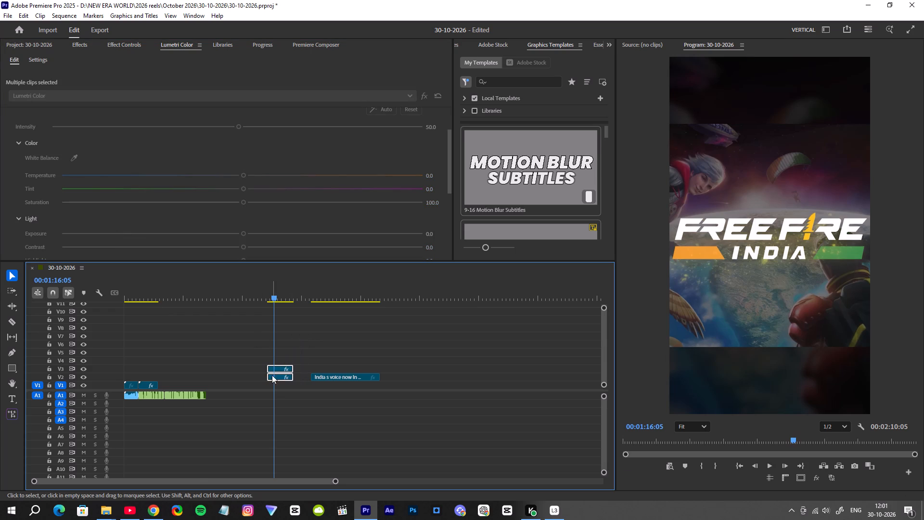
click(138, 289)
key(space)
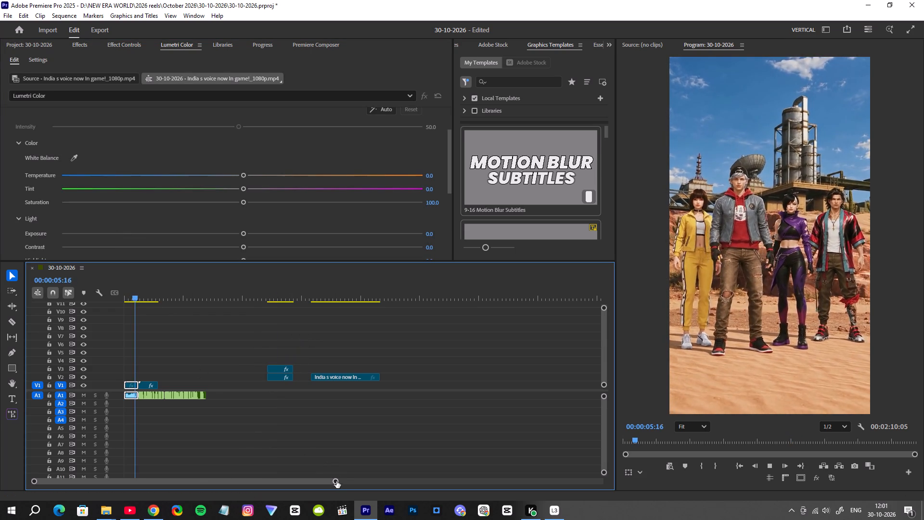
drag(336, 482, 281, 472)
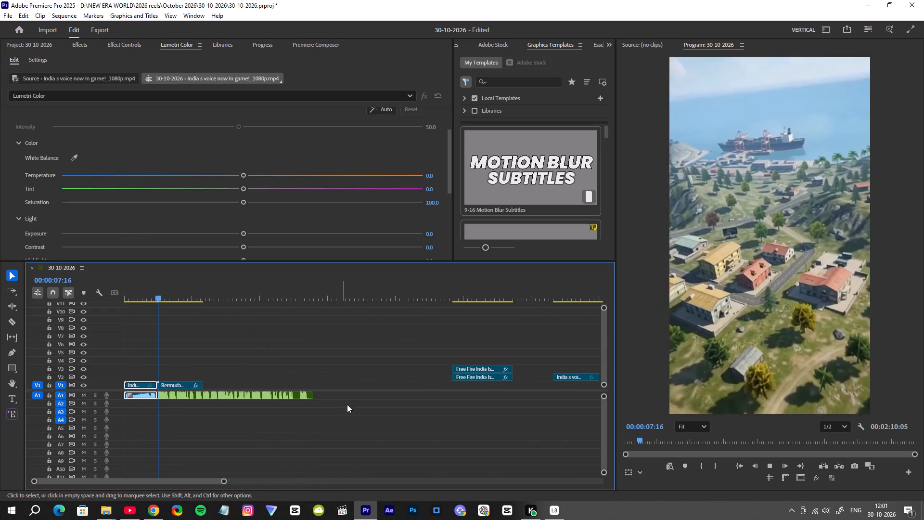
key(space)
drag(176, 385, 217, 385)
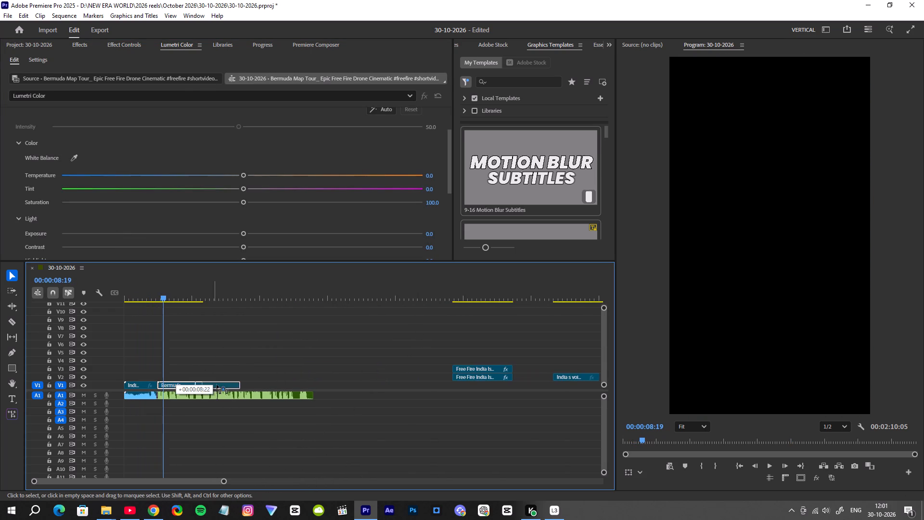
drag(217, 385, 220, 384)
Move the stacked Free Fire India clips on V2 and V3 into the opened gap, just after the first India's voice clip.
drag(466, 349, 467, 388)
drag(476, 367, 216, 362)
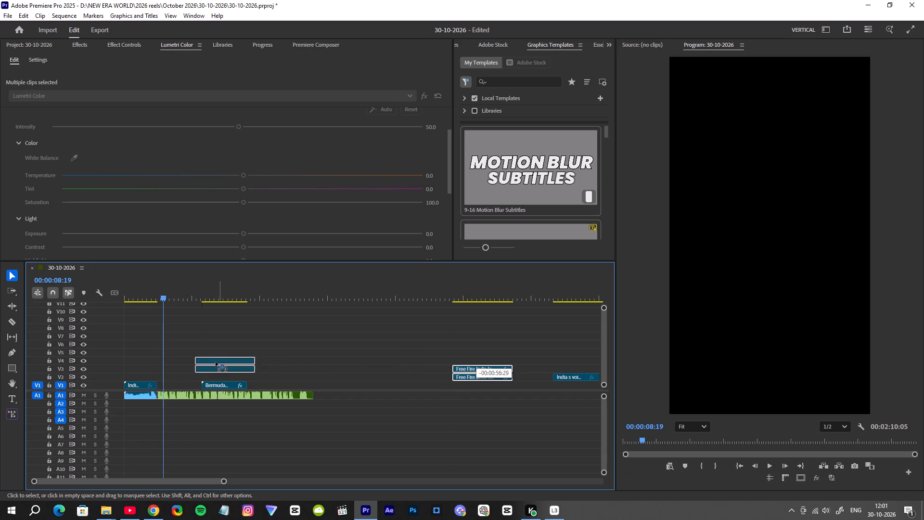
drag(216, 362, 180, 369)
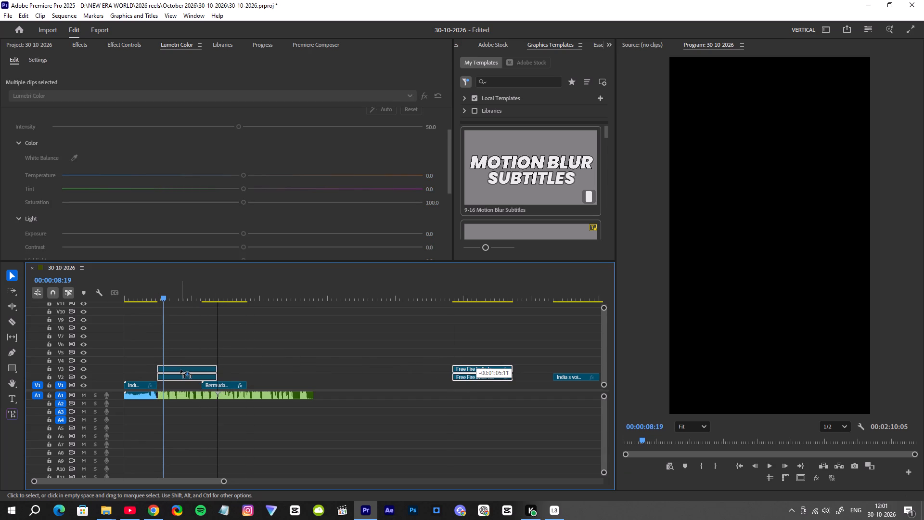
drag(180, 369, 182, 369)
Check the transition and shift both Free Fire India clips earlier to butt against the end of the India's voice clip.
click(154, 290)
key(space)
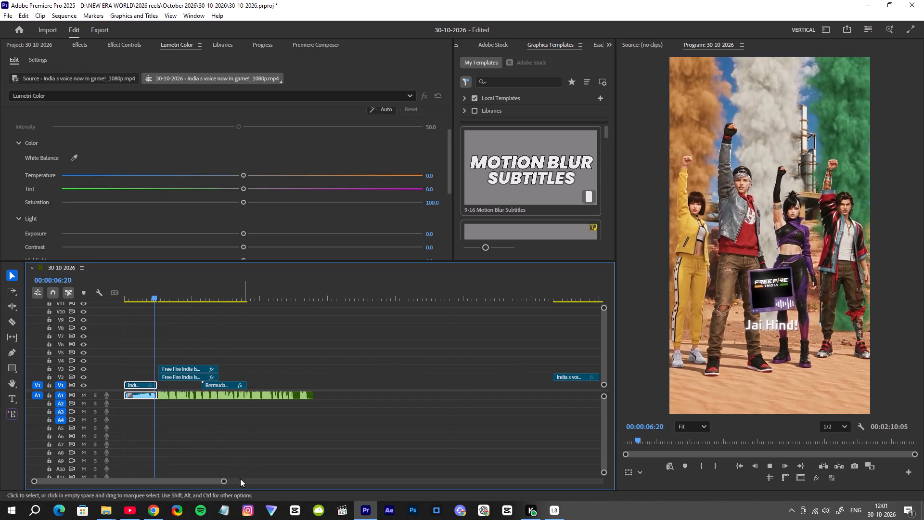
key(space)
drag(221, 481, 185, 467)
drag(221, 482, 183, 476)
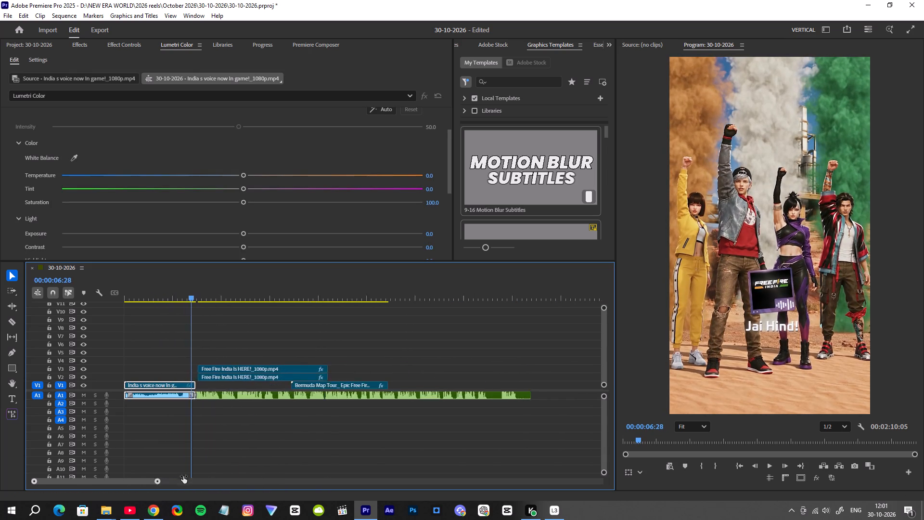
drag(183, 476, 154, 473)
drag(435, 352, 424, 377)
drag(425, 367, 421, 367)
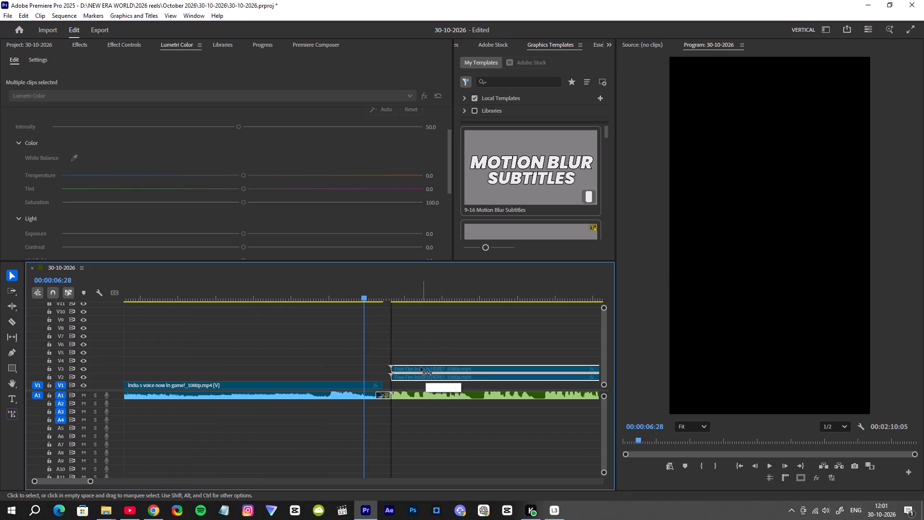
drag(421, 367, 420, 368)
Play the Free Fire India section and trim about half a second off the start of both clips on V2 and V3.
key(space)
drag(90, 481, 115, 480)
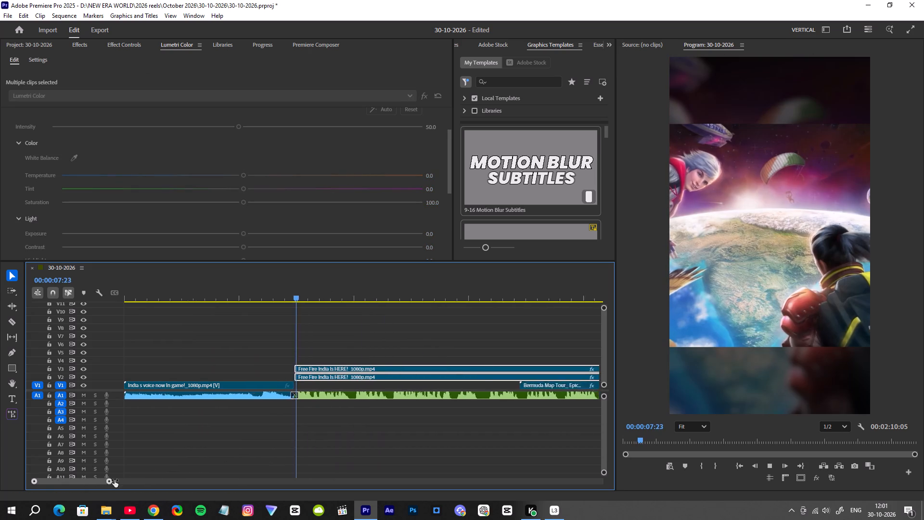
drag(115, 480, 136, 476)
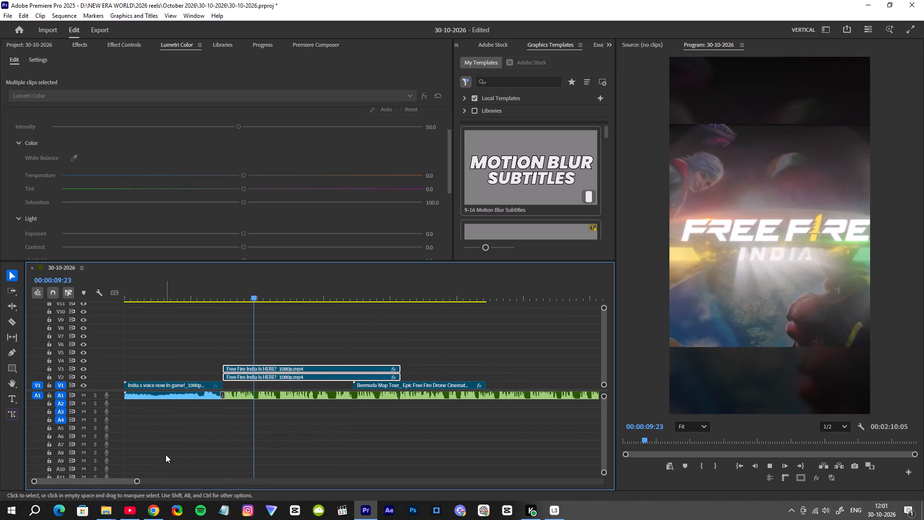
key(space)
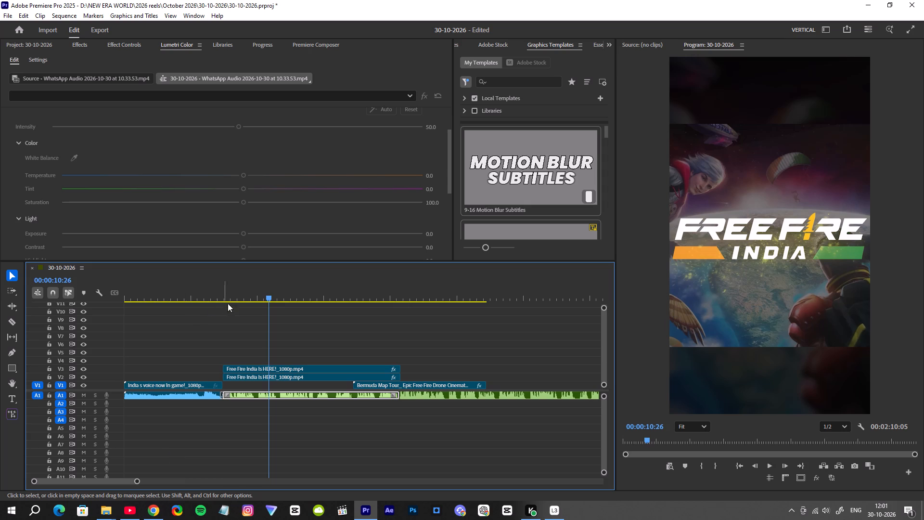
drag(231, 297, 235, 301)
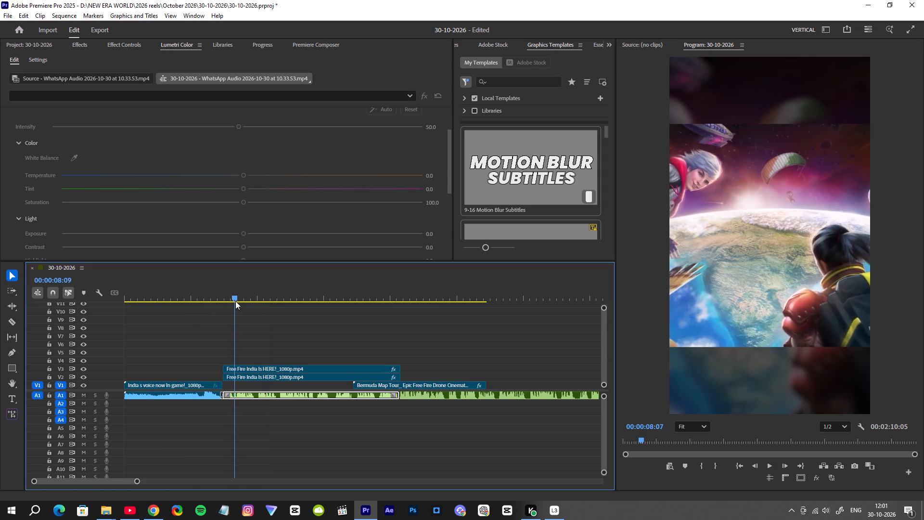
drag(235, 301, 242, 305)
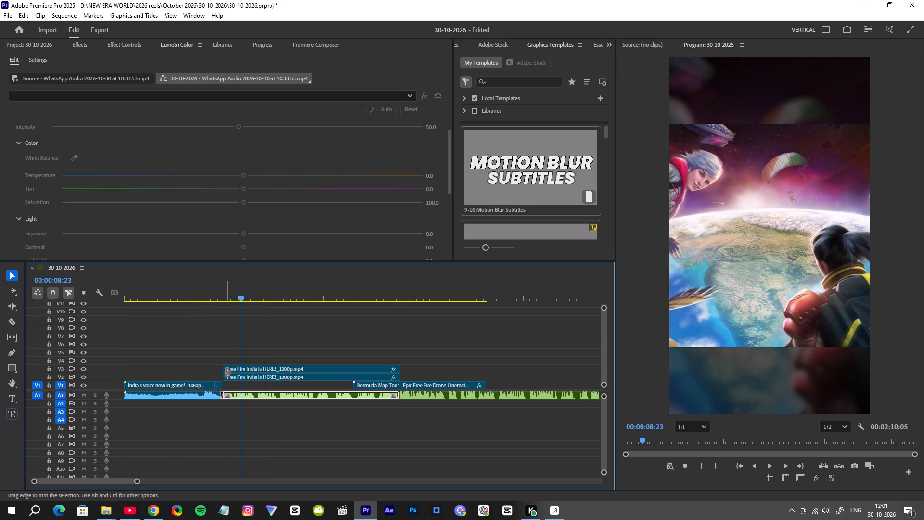
drag(226, 372, 234, 370)
drag(226, 377, 230, 377)
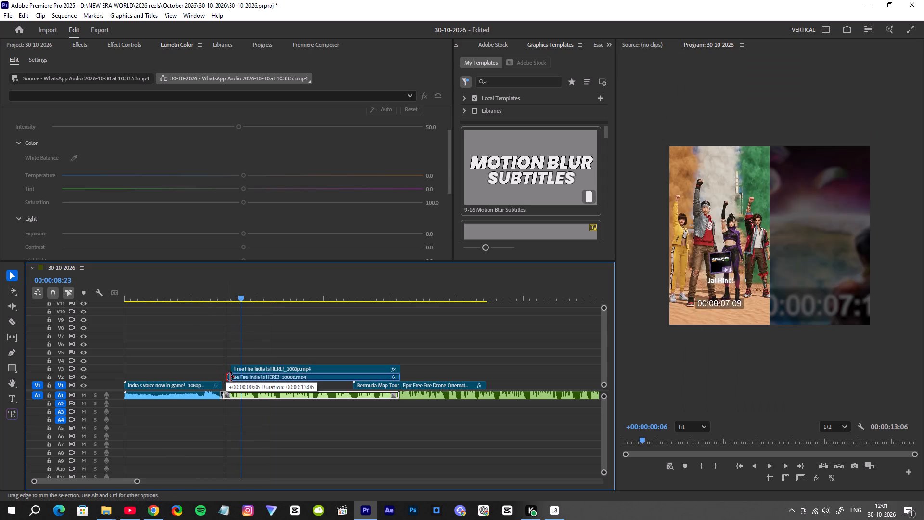
drag(230, 377, 232, 377)
Move both trimmed Free Fire India clips back against the end of the India's voice clip and play the transition.
drag(252, 351, 246, 378)
drag(251, 366, 247, 366)
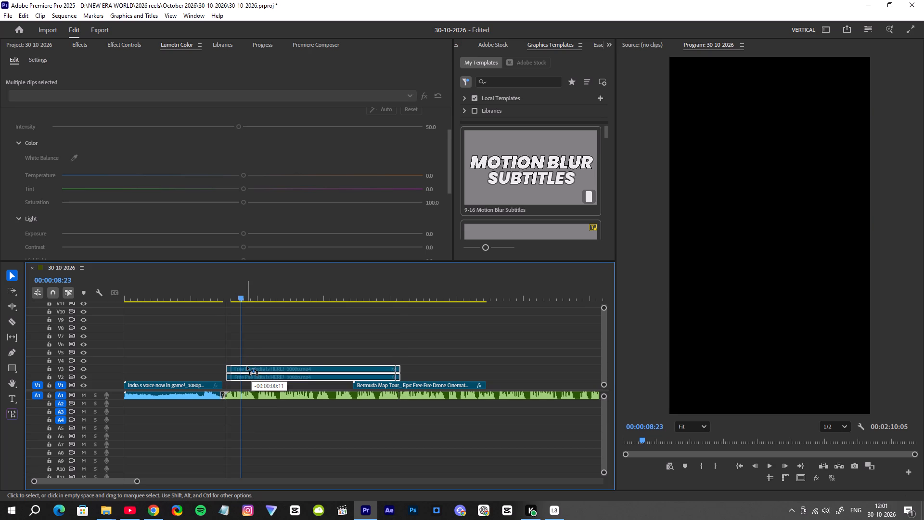
drag(247, 366, 244, 367)
click(222, 294)
key(space)
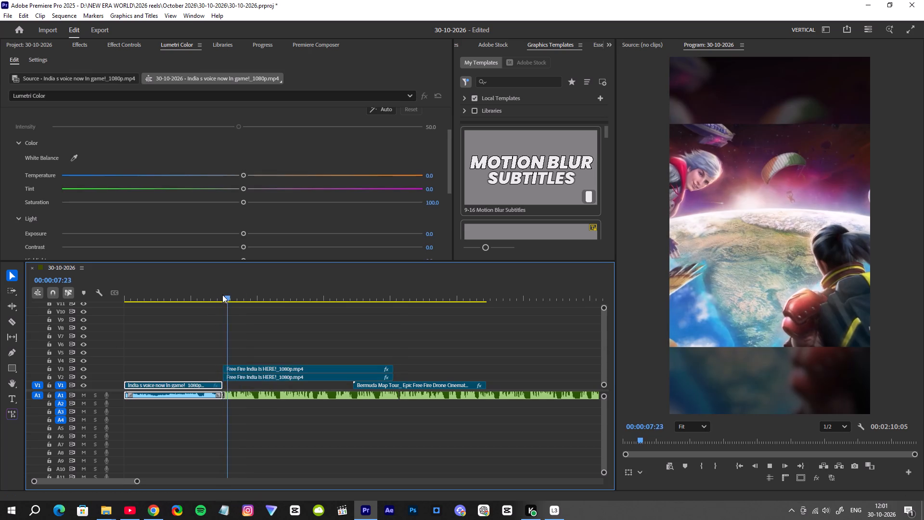
key(space)
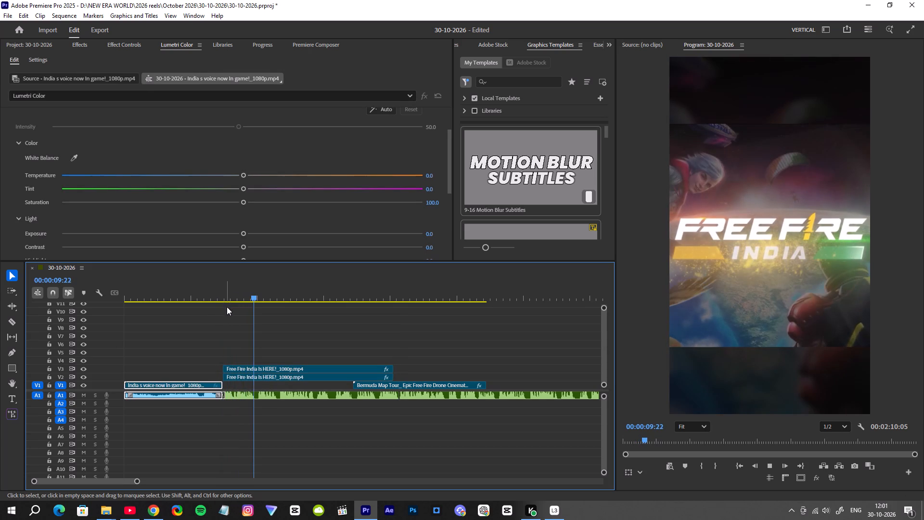
Trim a few more frames off the start of both Free Fire India clips and close the gap after the India's voice clip, checking playback.
click(225, 369)
drag(224, 378, 228, 379)
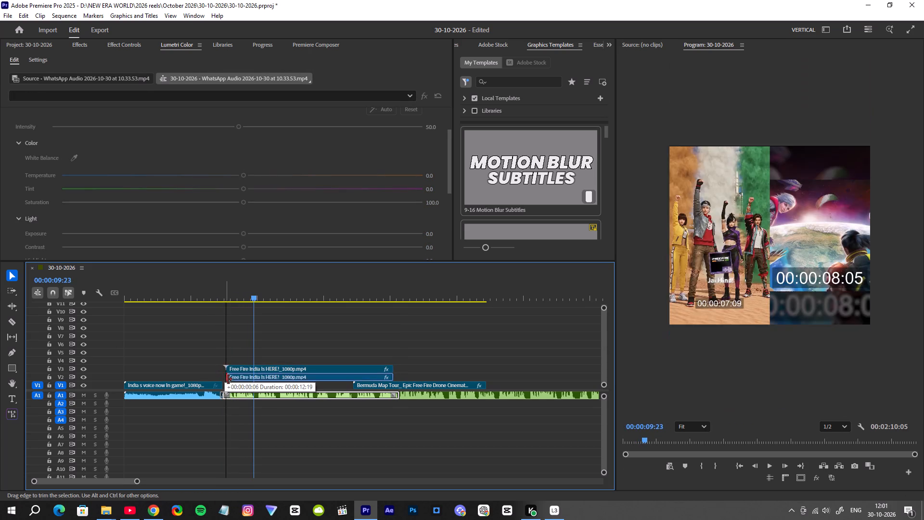
drag(228, 379, 230, 379)
drag(254, 349, 237, 387)
drag(260, 356, 253, 381)
click(258, 365)
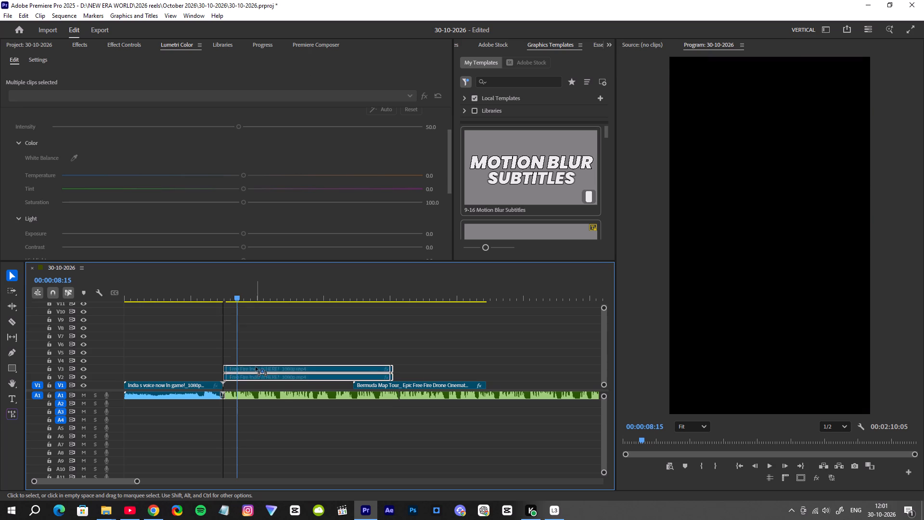
click(225, 297)
key(space)
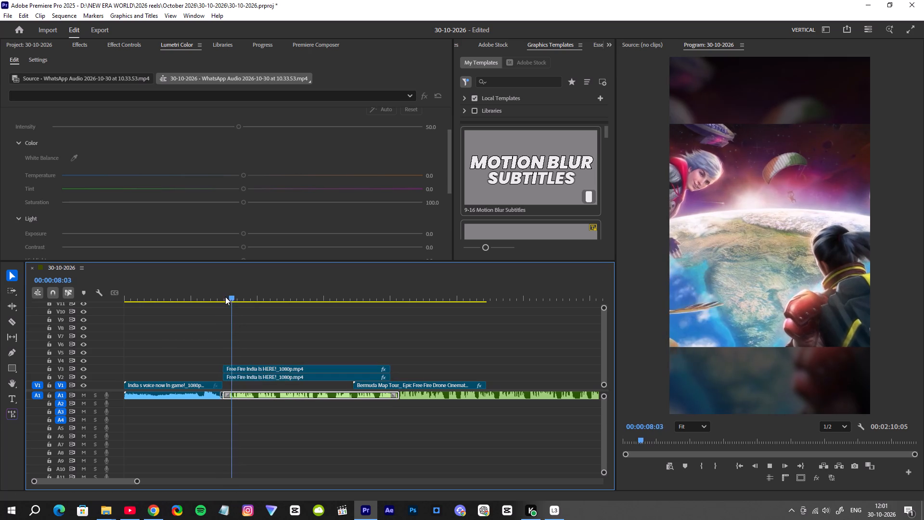
key(space)
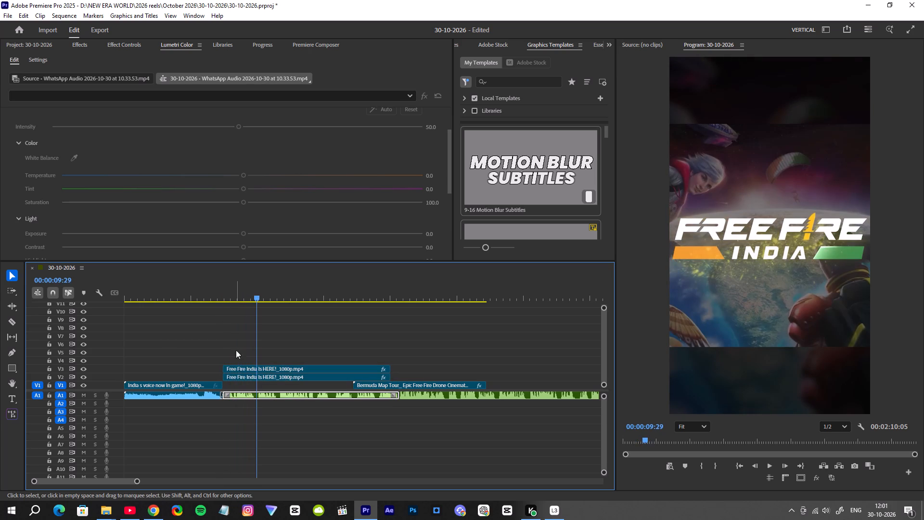
key(space)
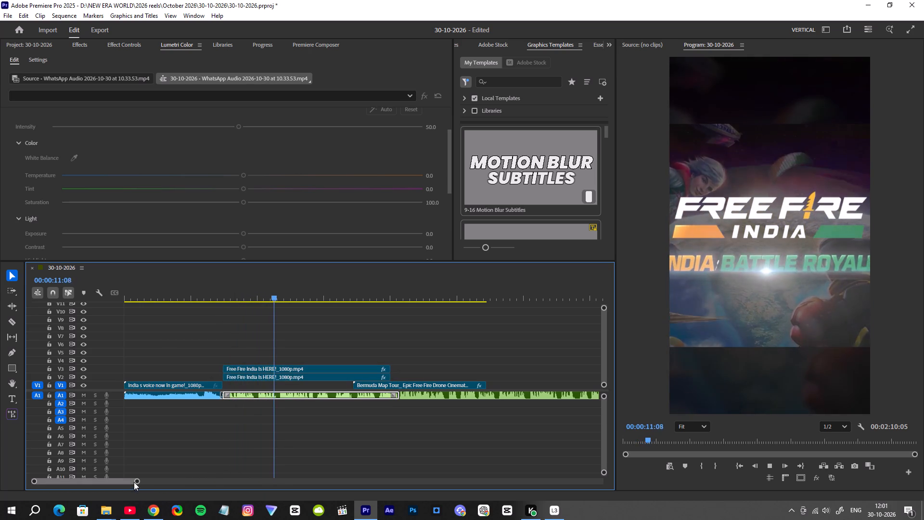
key(space)
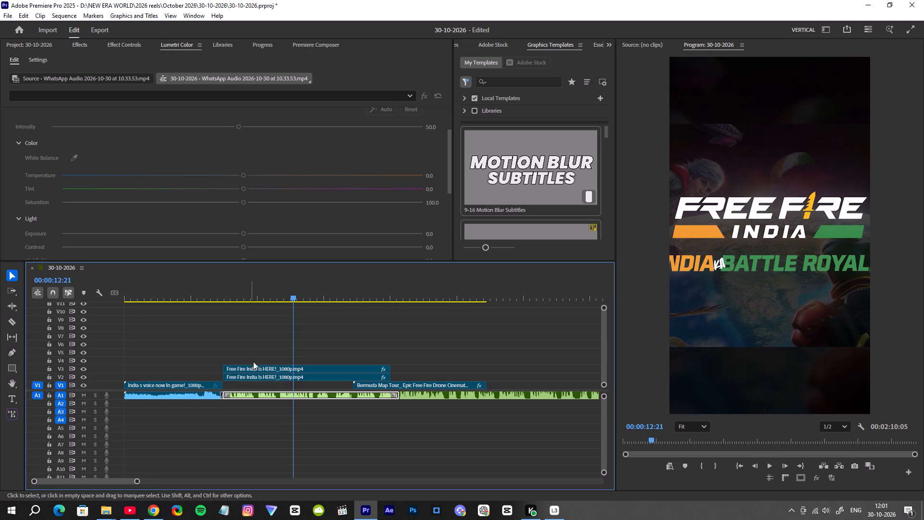
Scale the Free Fire India clip on V3 to 98 and set its horizontal position to 534.
click(258, 368)
click(84, 45)
click(108, 45)
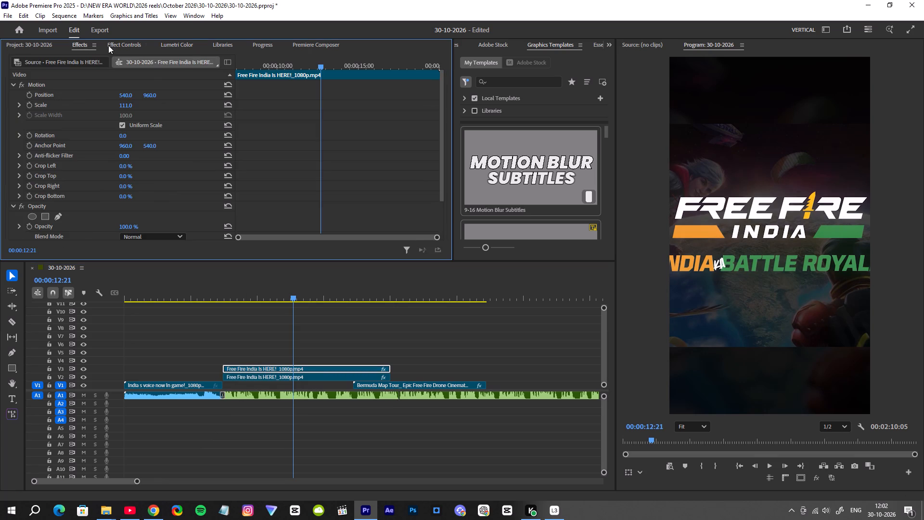
drag(123, 105, 117, 107)
click(128, 96)
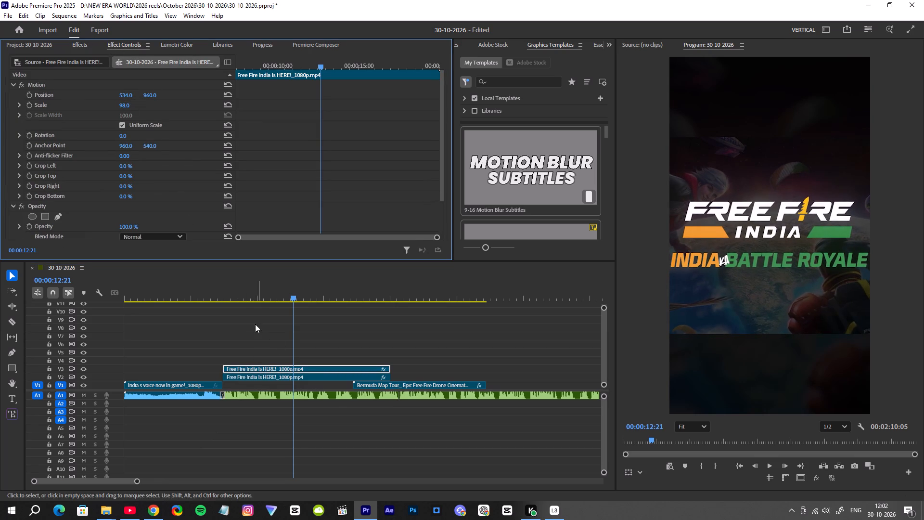
Play the rescaled Free Fire India section and stop at 00:00:10:15.
click(222, 294)
key(space)
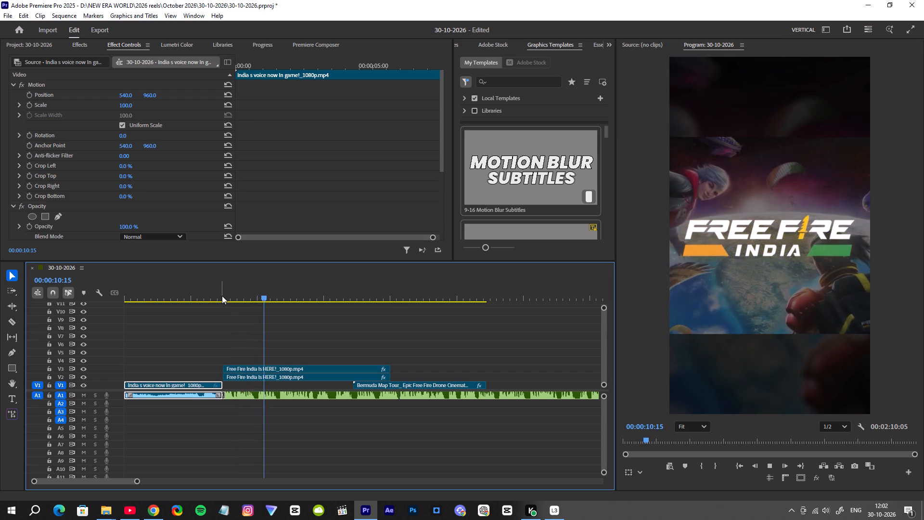
key(space)
drag(266, 296, 250, 299)
key(space)
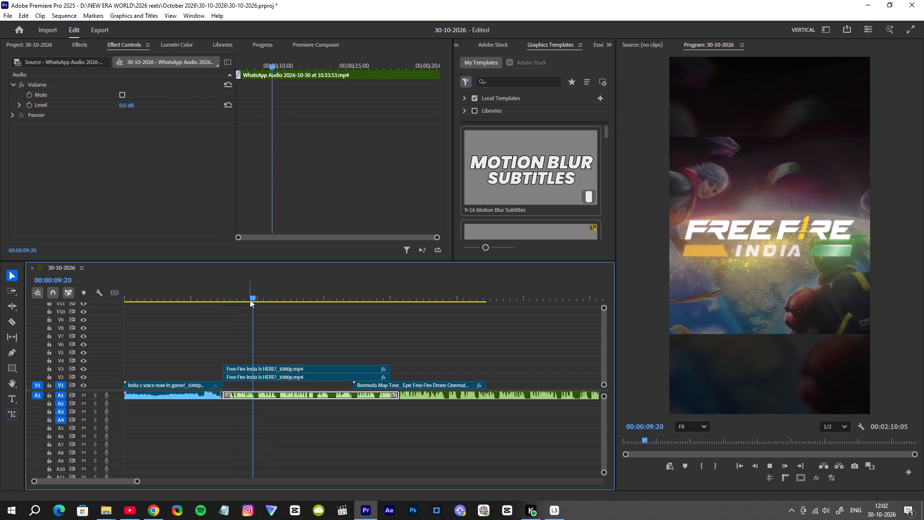
key(space)
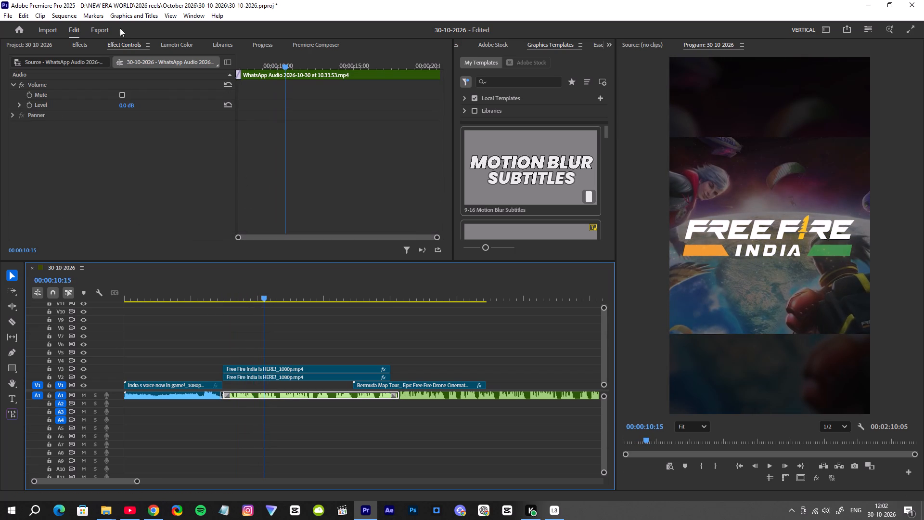
Move the Premiere Composer panel between Effect Controls and Lumetri Color.
click(176, 44)
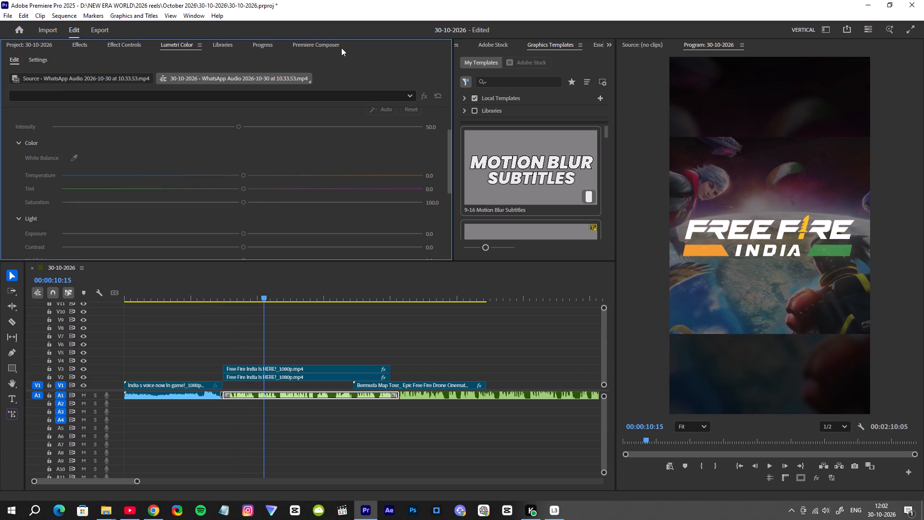
drag(331, 45, 165, 47)
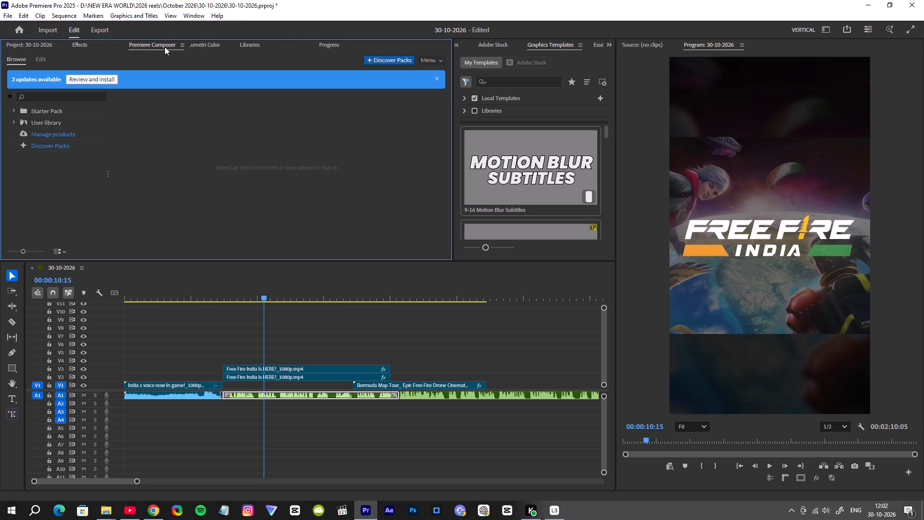
drag(165, 47, 218, 42)
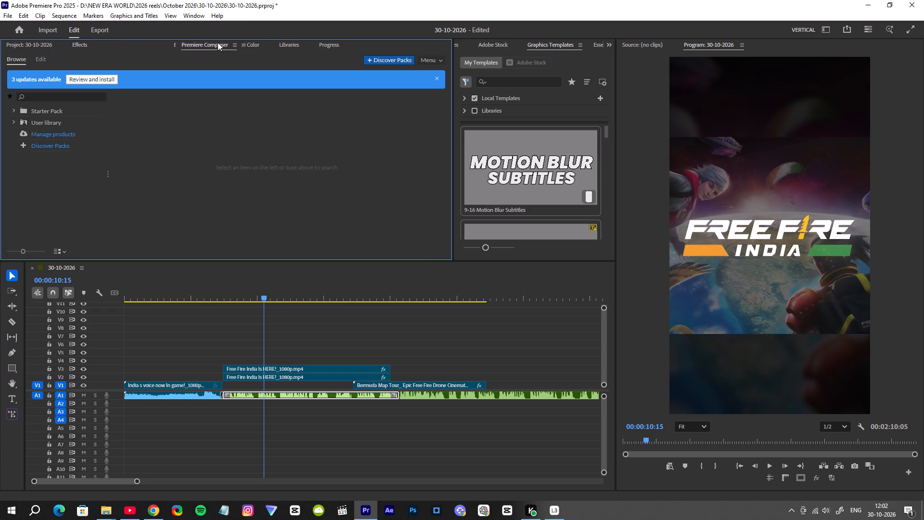
drag(218, 42, 211, 41)
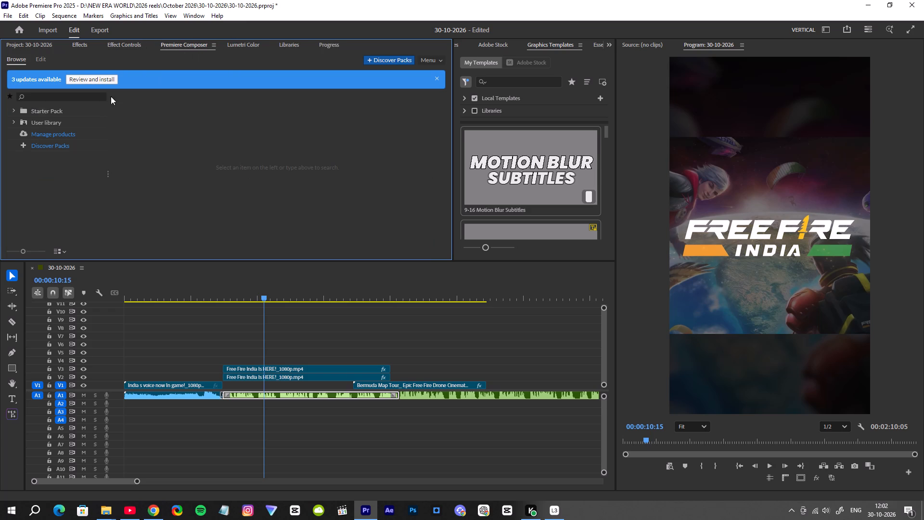
Add the Starter Pack's Fade & Scale & Tracking Characters text preset at 00:00:10:15 and place it on V4.
click(13, 110)
click(57, 134)
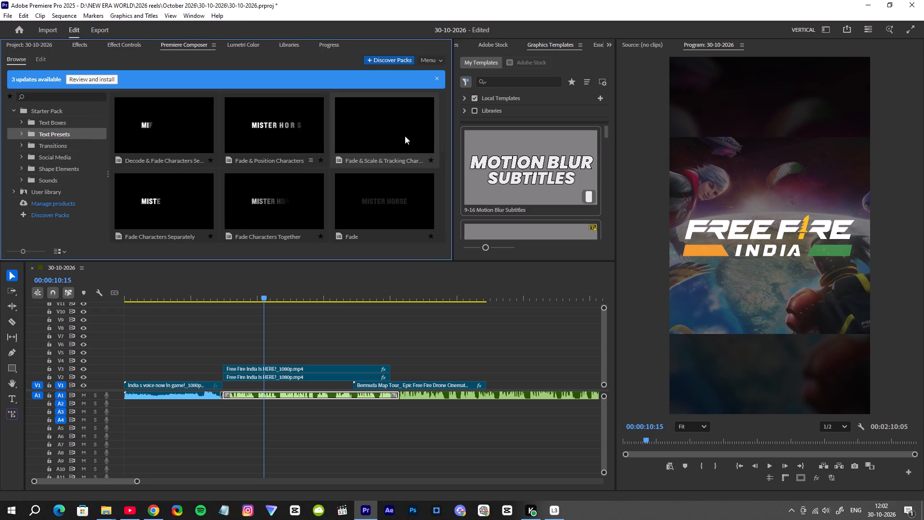
double_click(380, 139)
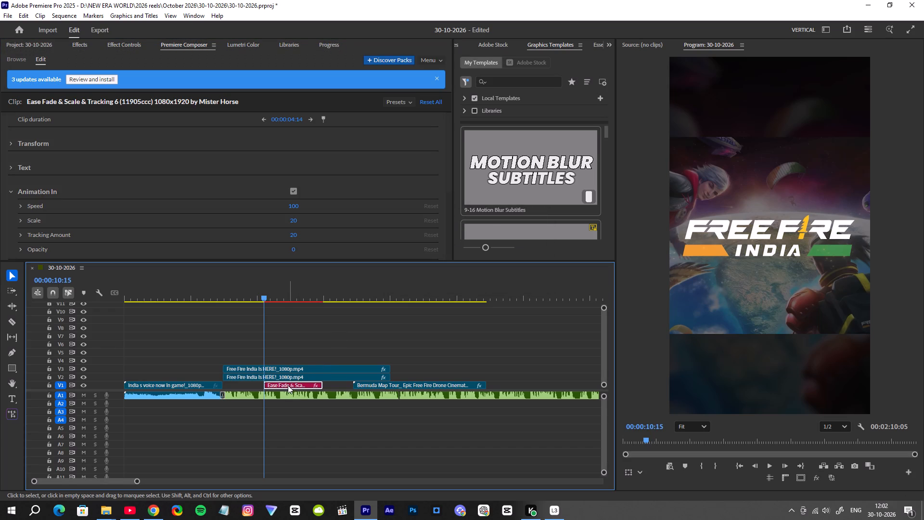
drag(288, 386, 285, 361)
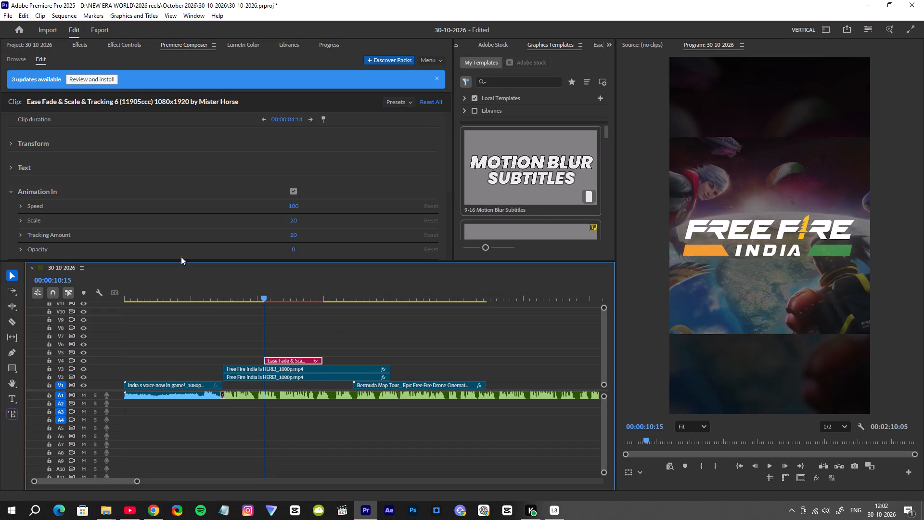
Replace the title's placeholder text with "60 lakh".
click(13, 165)
drag(82, 193, 26, 195)
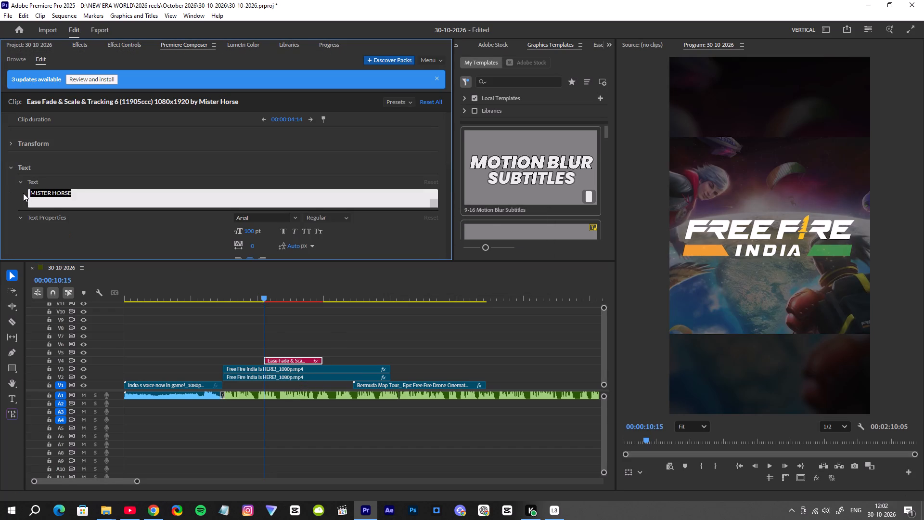
text(60 lakh)
key(space)
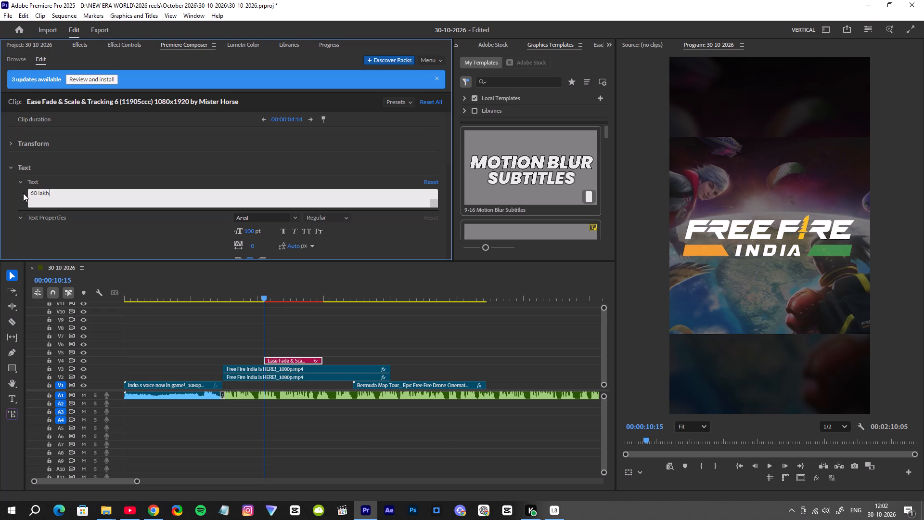
Format the 60 lakh title in Poppins ExtraBold with all caps.
click(242, 217)
text(pop)
click(294, 234)
click(321, 217)
scroll(338, 165, down, 2)
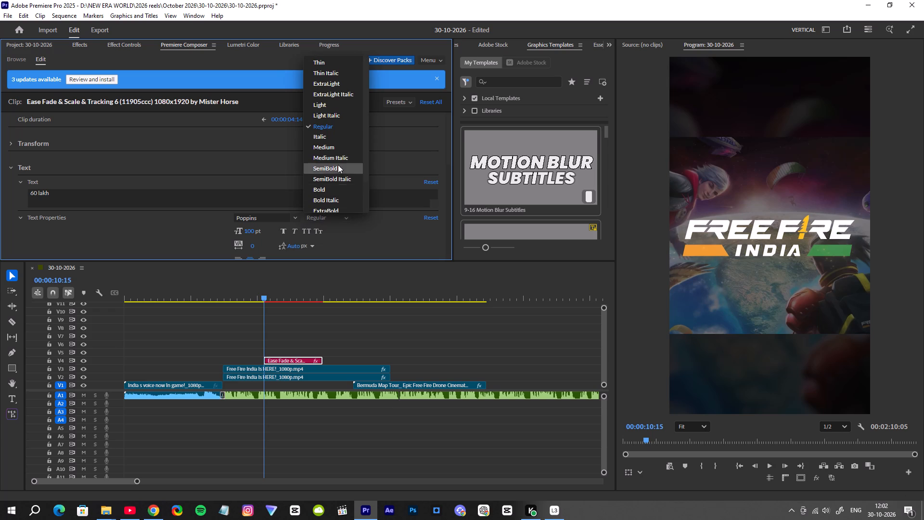
scroll(338, 165, down, 3)
click(337, 177)
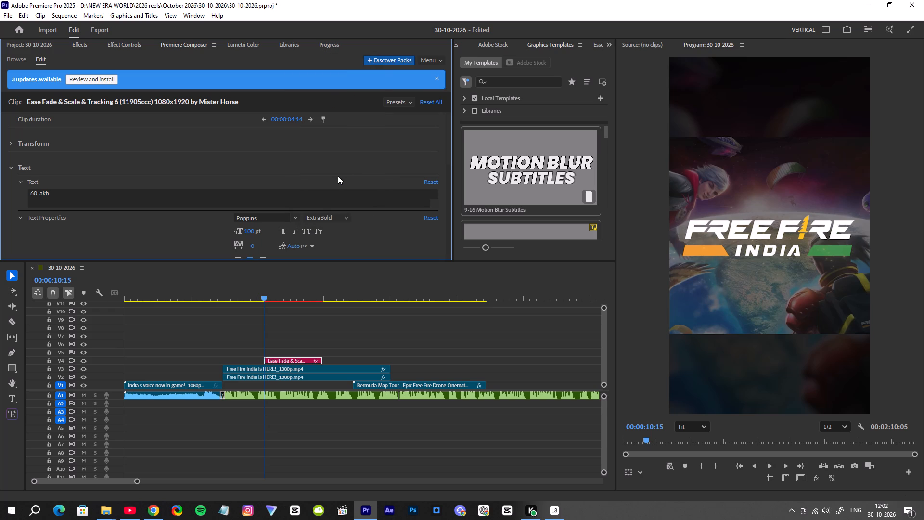
click(304, 231)
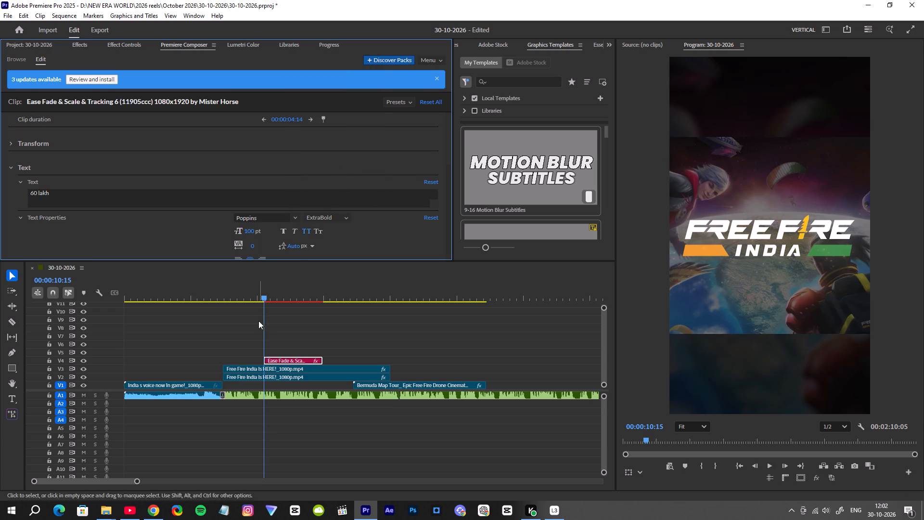
Shift the 60 LAKH title on V4 about half a second earlier to match the voiceover, checking its timing by playback.
click(262, 291)
key(space)
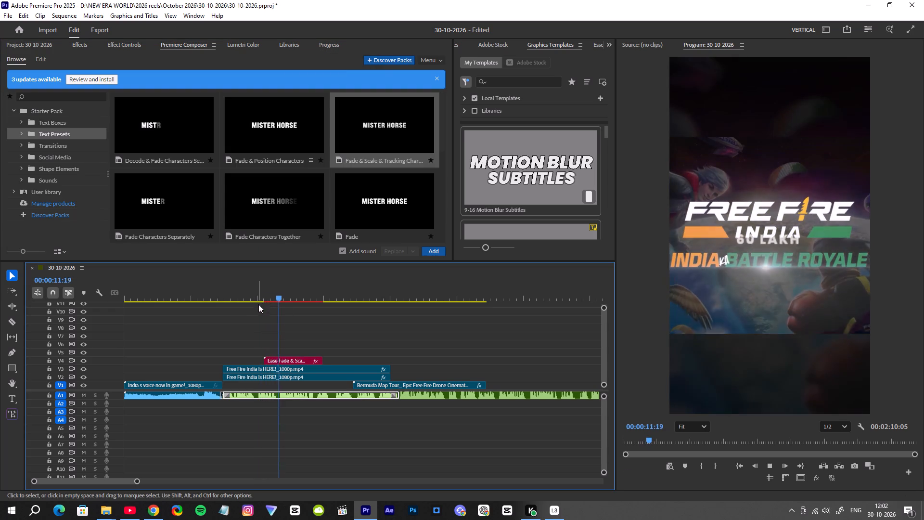
key(space)
click(287, 360)
click(261, 299)
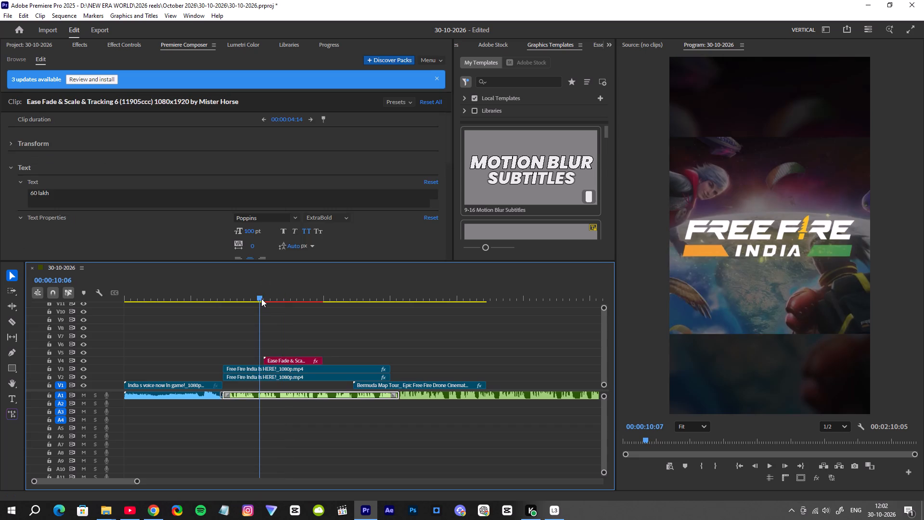
key(space)
key(space)
drag(273, 360, 269, 361)
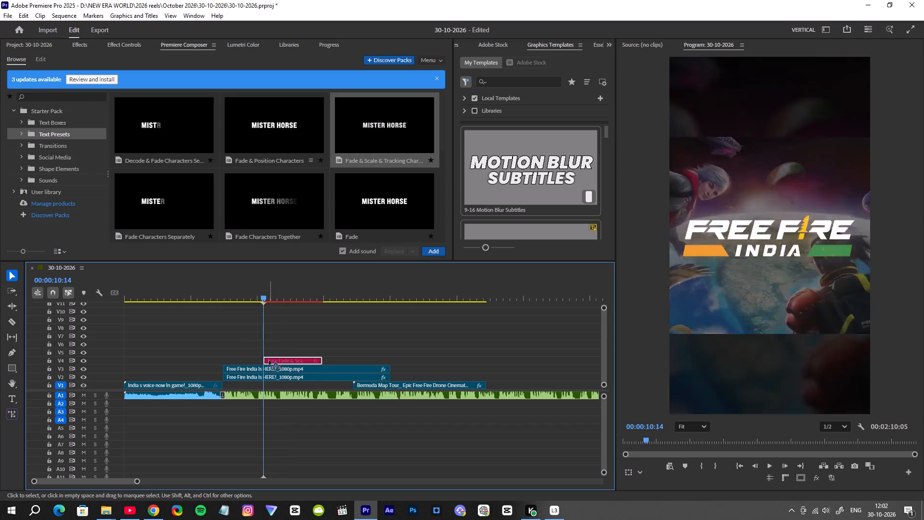
drag(269, 361, 266, 363)
click(258, 298)
key(space)
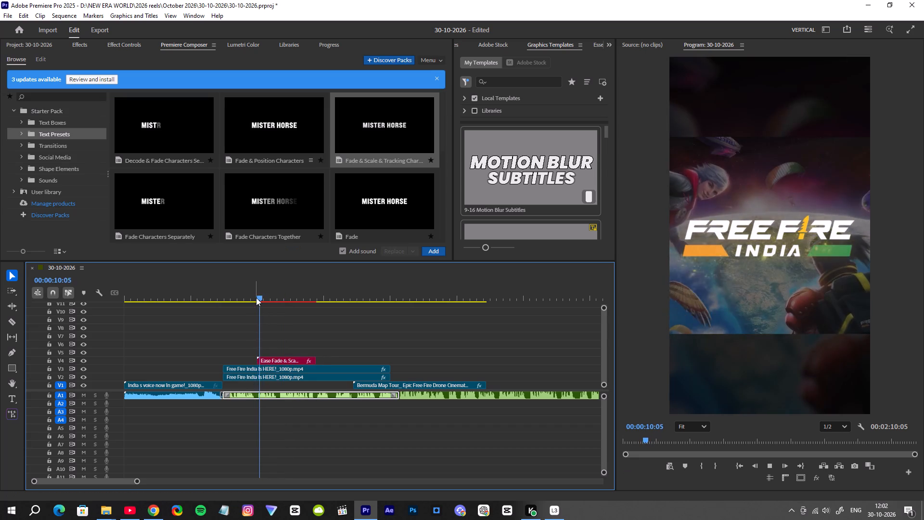
key(space)
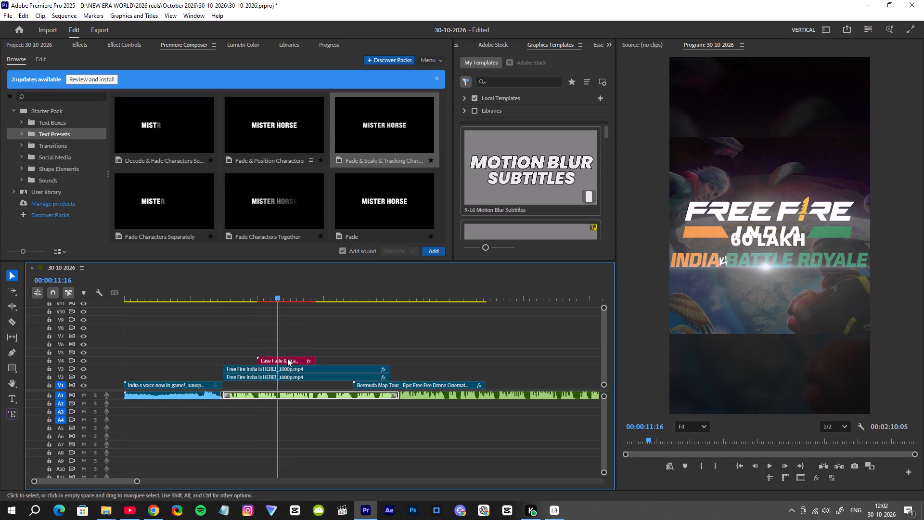
Set the 60 LAKH title's Animation In speed to 203.
click(286, 360)
scroll(277, 220, down, 5)
scroll(300, 182, up, 2)
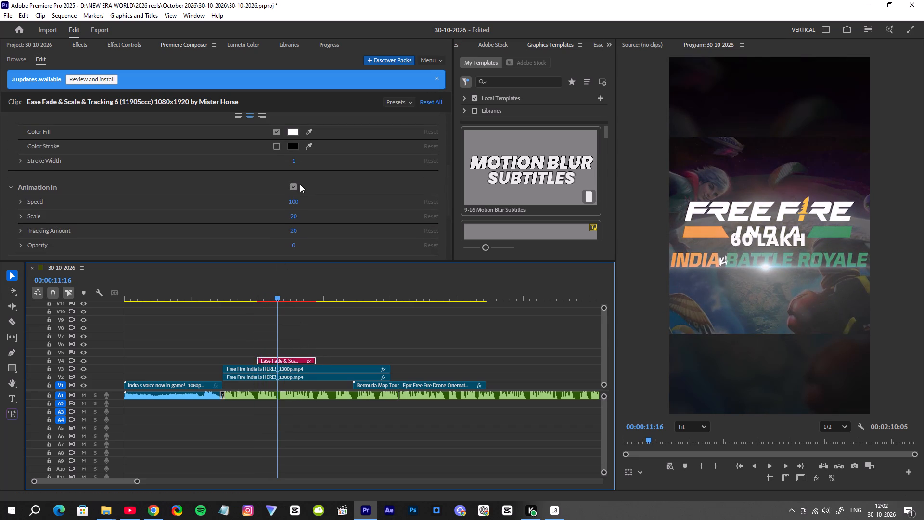
drag(292, 202, 338, 208)
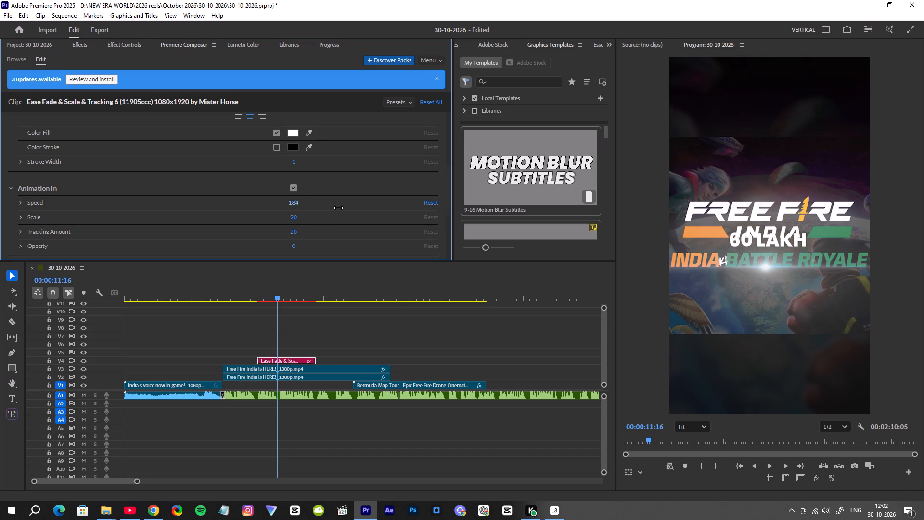
drag(338, 208, 347, 208)
Move the 60 LAKH title above the Free Fire India logo to position 539, 279 and set its scale to 167.
scroll(203, 192, up, 9)
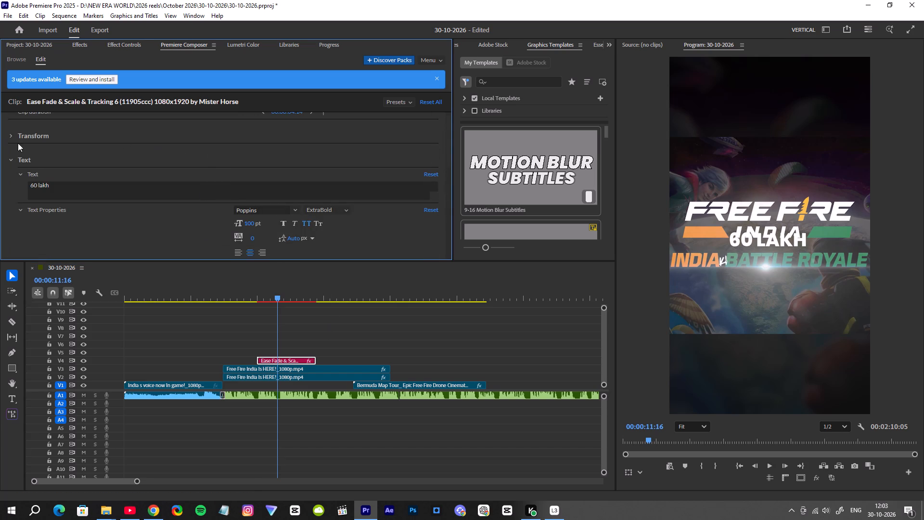
click(12, 143)
drag(304, 156, 134, 208)
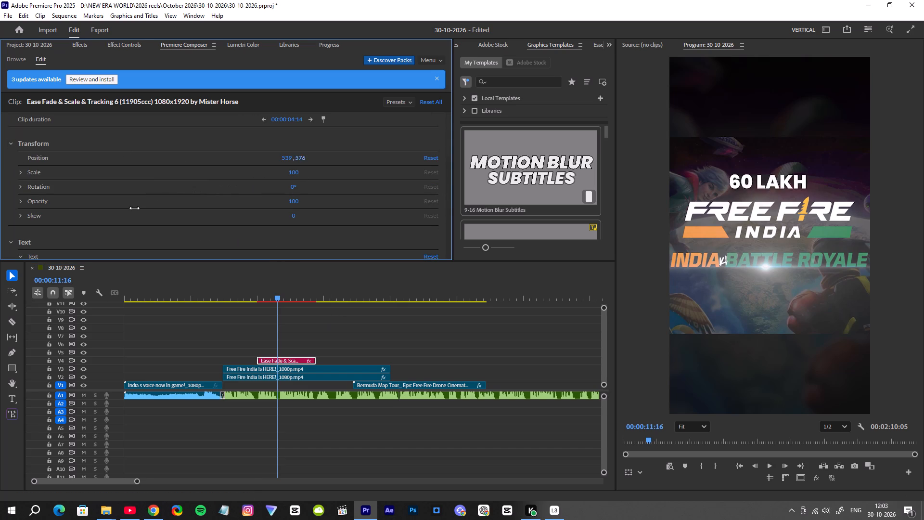
drag(134, 208, 38, 223)
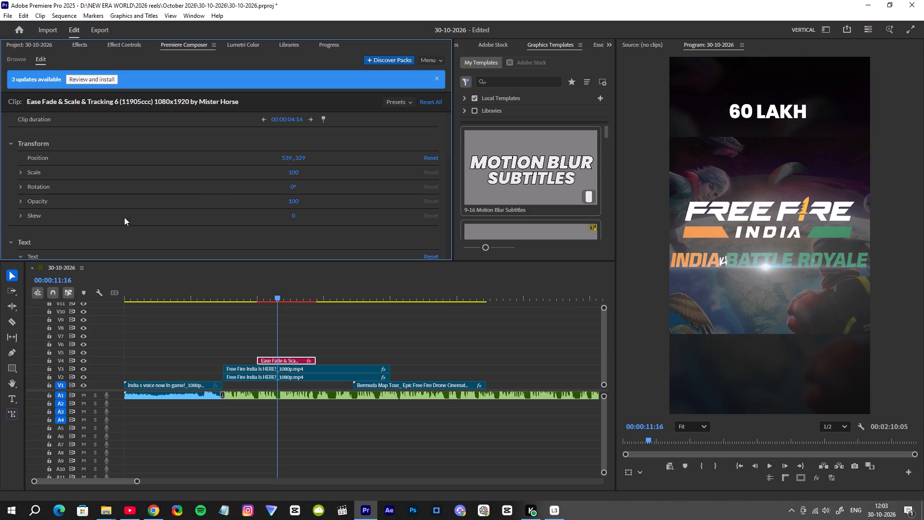
drag(295, 174, 316, 179)
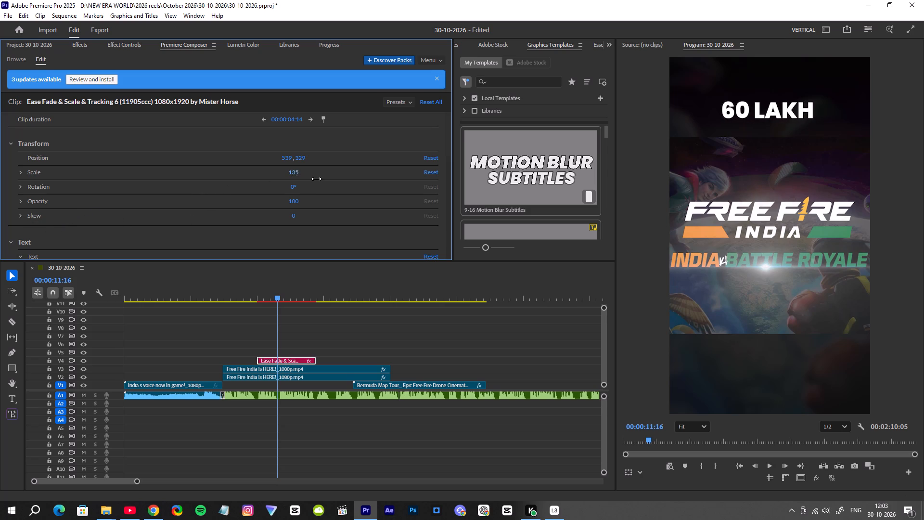
drag(316, 179, 335, 182)
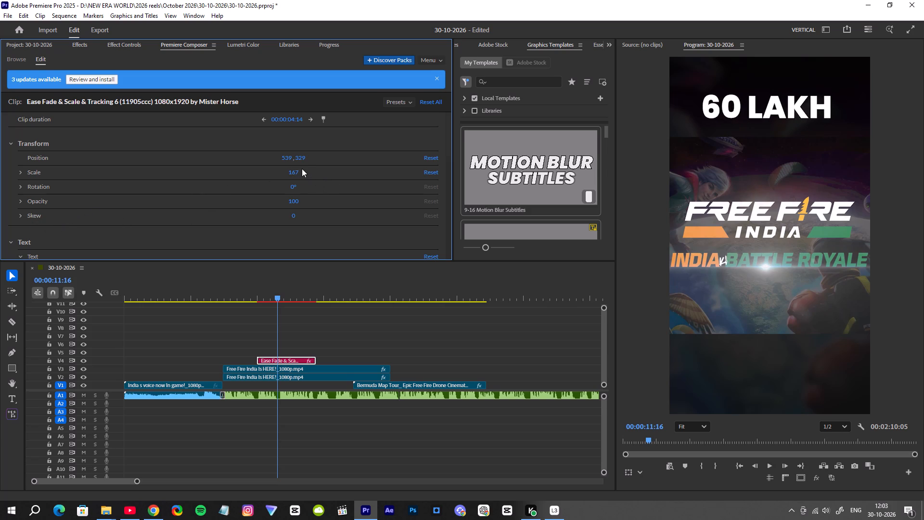
drag(302, 158, 285, 166)
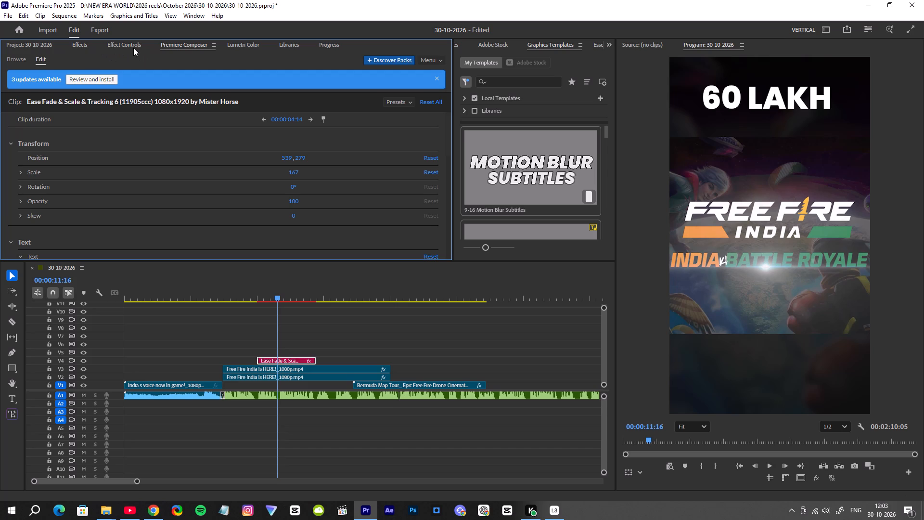
Search the effects for "drop" and apply the Drop Shadow video effect to the 60 LAKH title on V4.
click(80, 48)
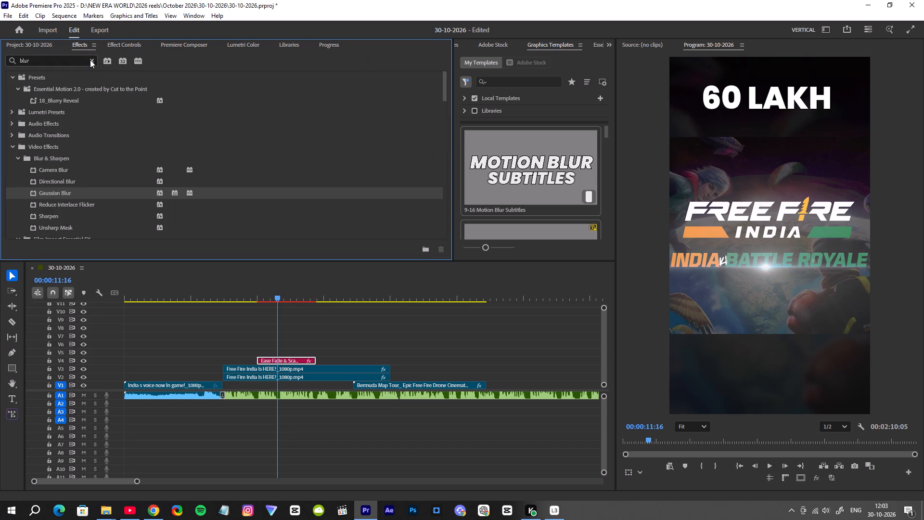
drag(90, 59, 83, 61)
click(93, 60)
click(68, 60)
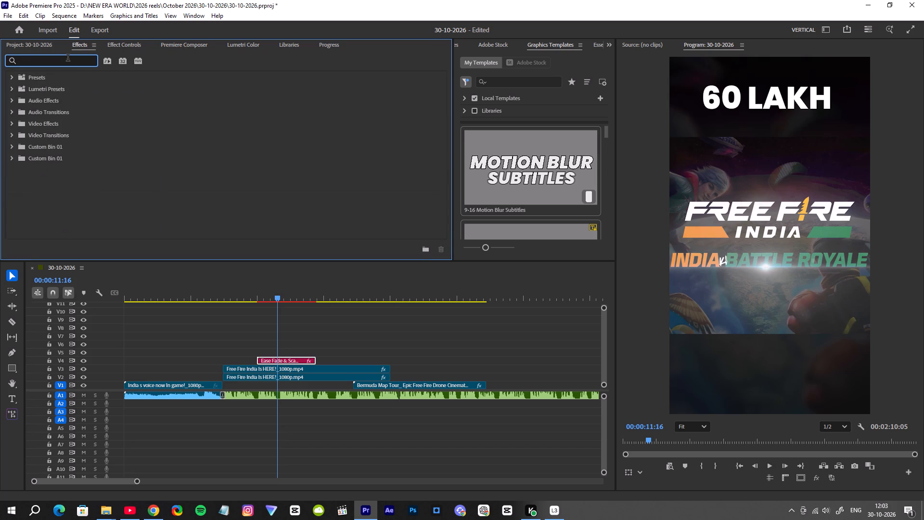
text(drop)
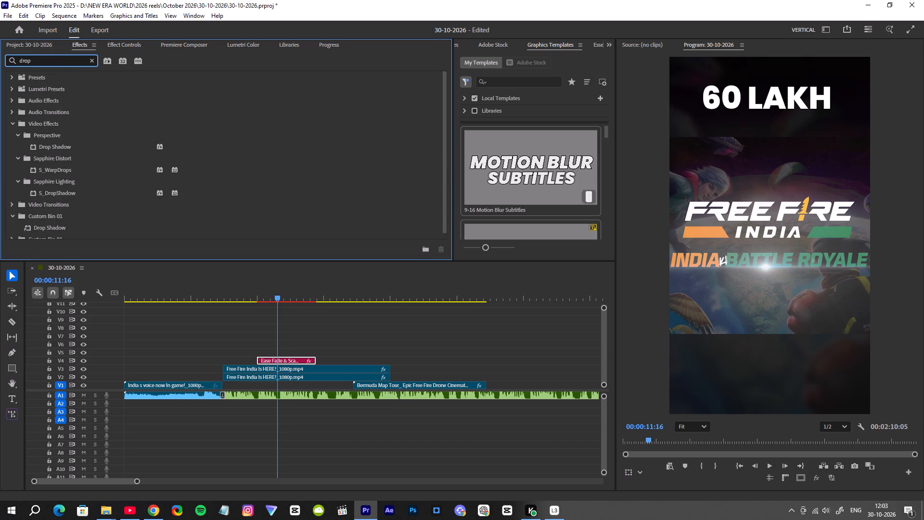
drag(59, 146, 286, 359)
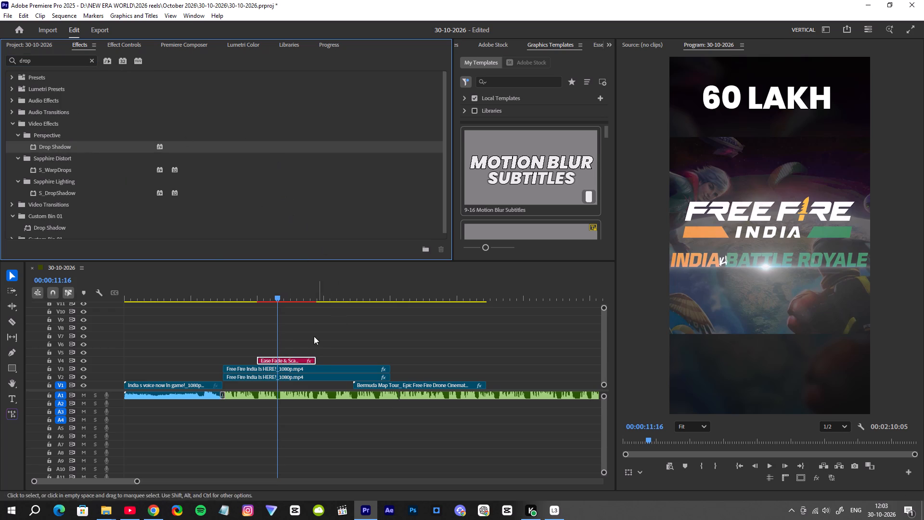
Play through the 60 LAKH title against the voiceover and trim its end back to 00:00:13:03.
click(241, 292)
key(space)
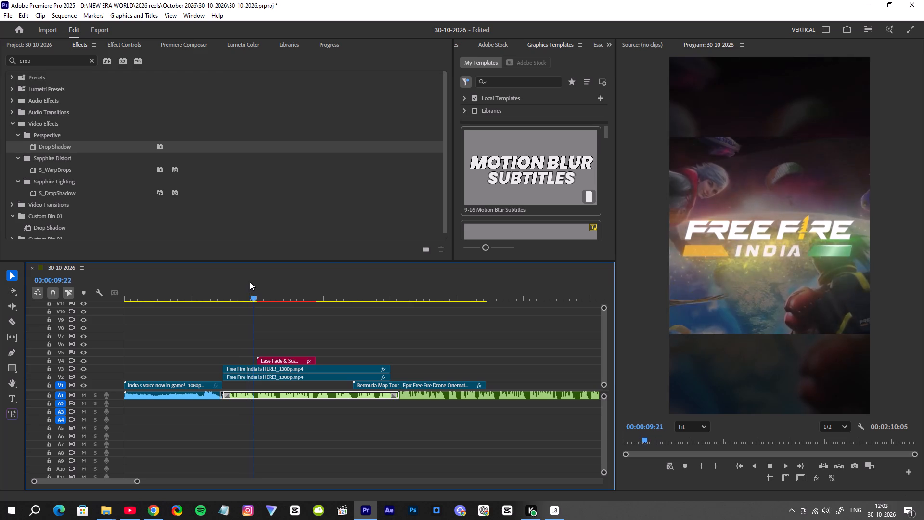
key(space)
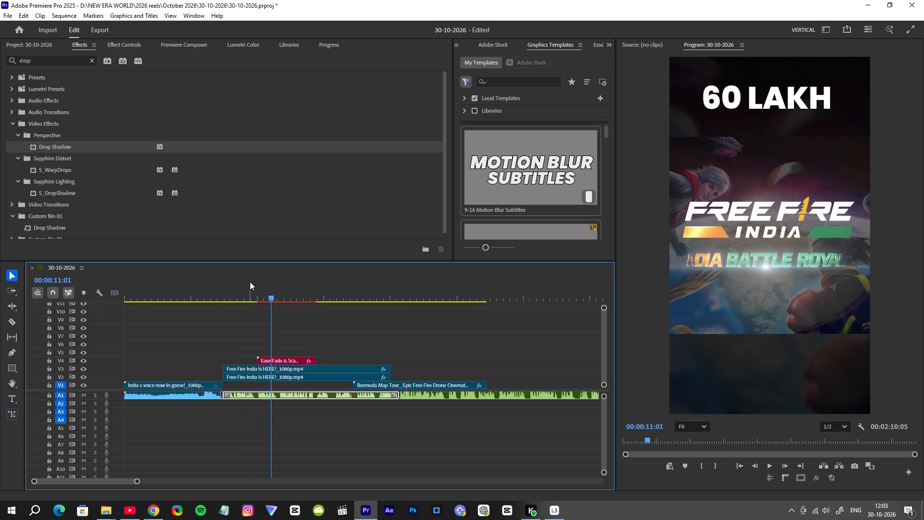
key(space)
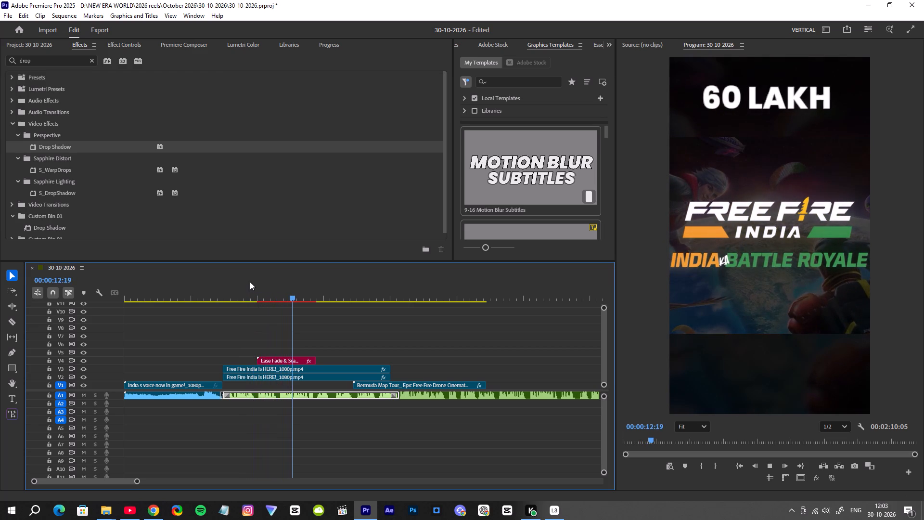
key(space)
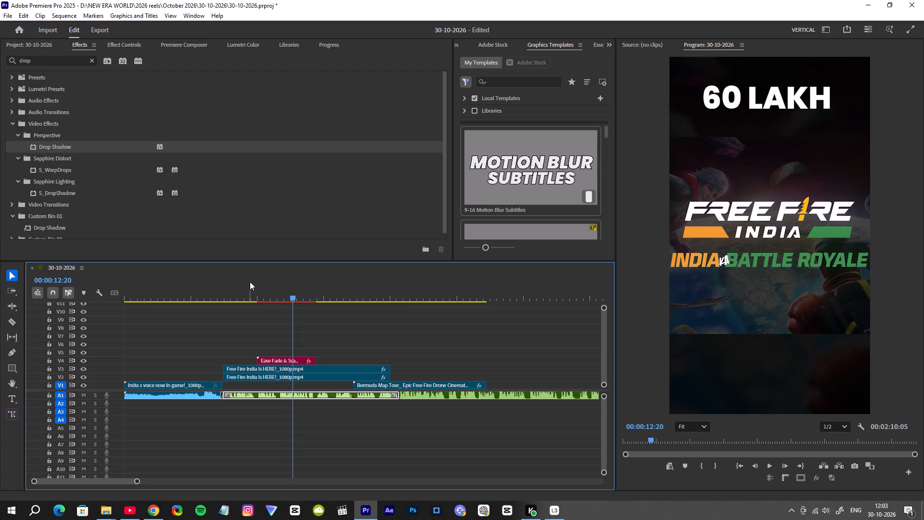
click(294, 298)
key(space)
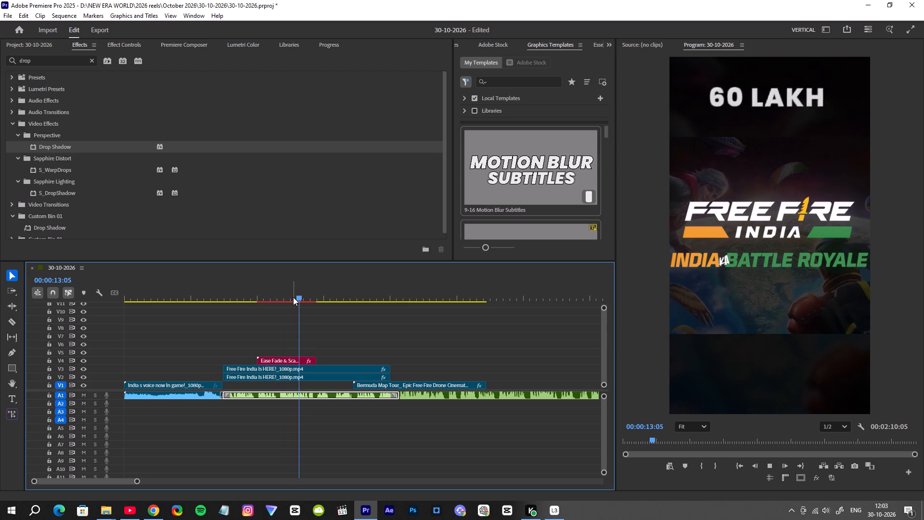
key(space)
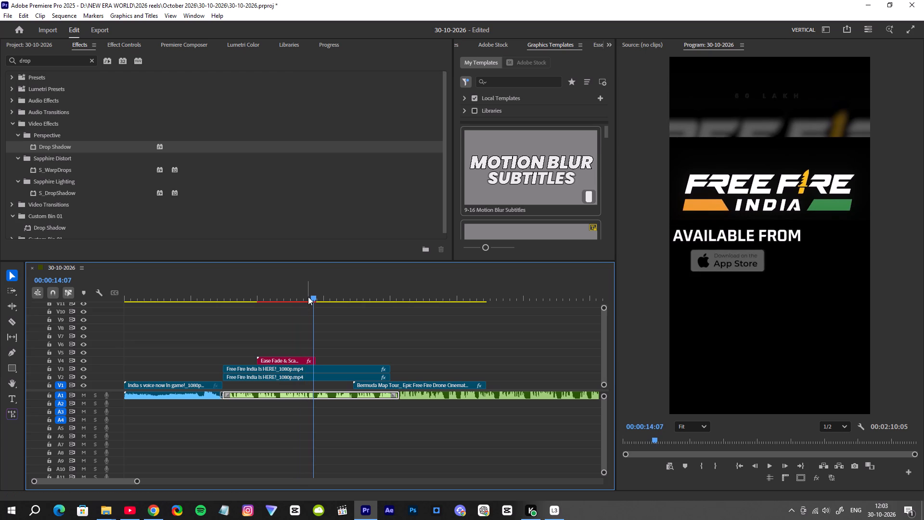
drag(309, 296, 299, 299)
drag(317, 360, 306, 364)
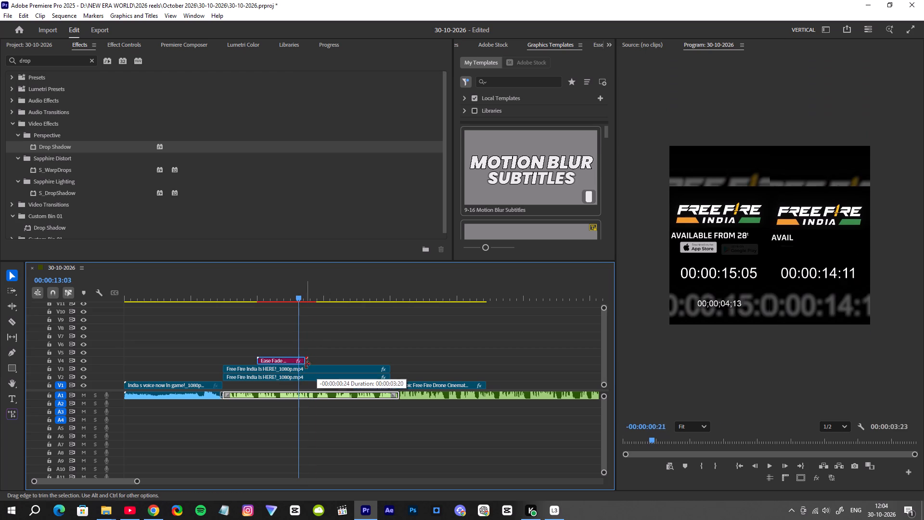
drag(306, 364, 297, 368)
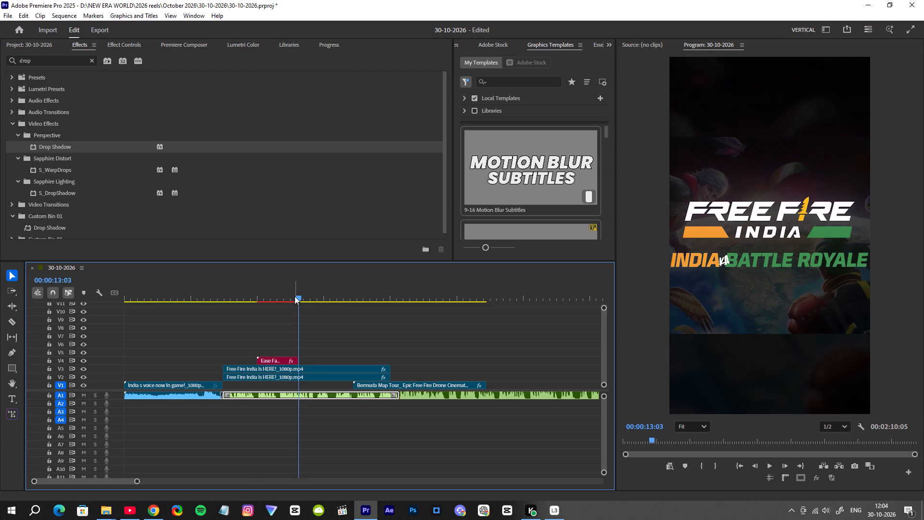
Play back the trimmed 60 LAKH title section to check its timing against the voiceover.
click(262, 292)
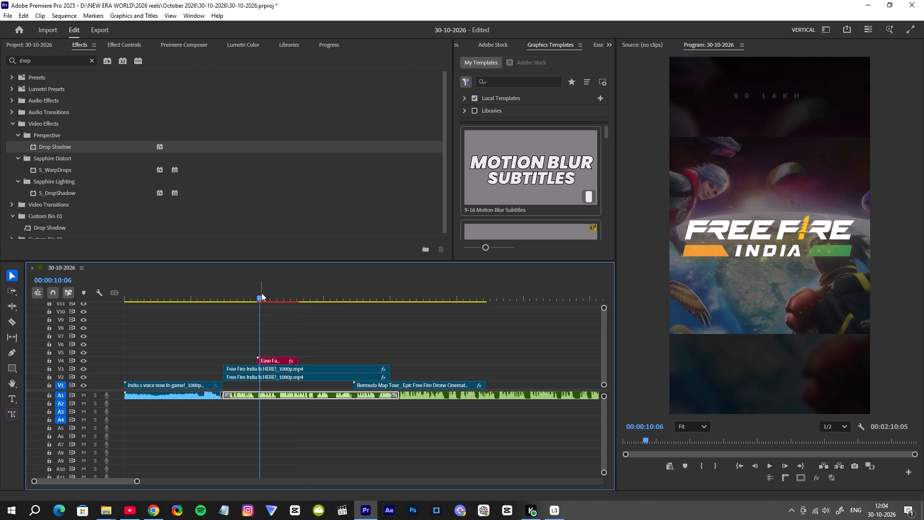
key(space)
key(space)
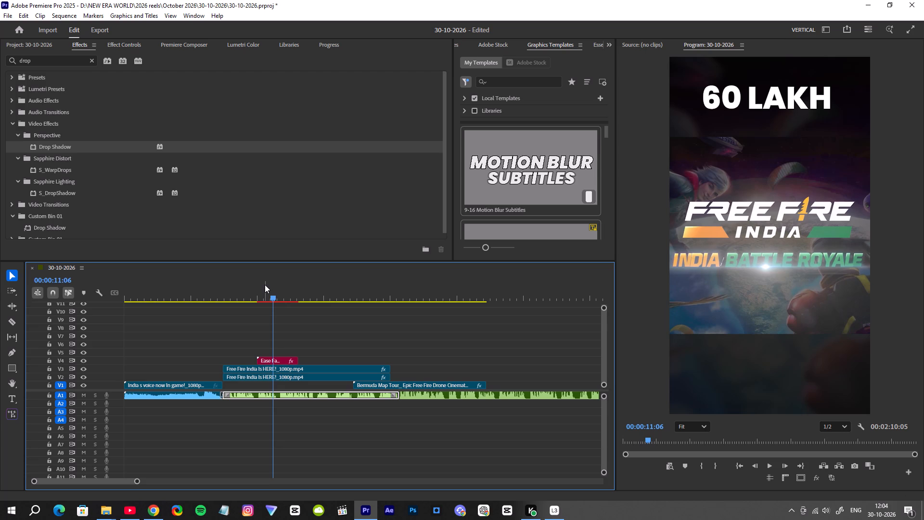
key(space)
key(space)
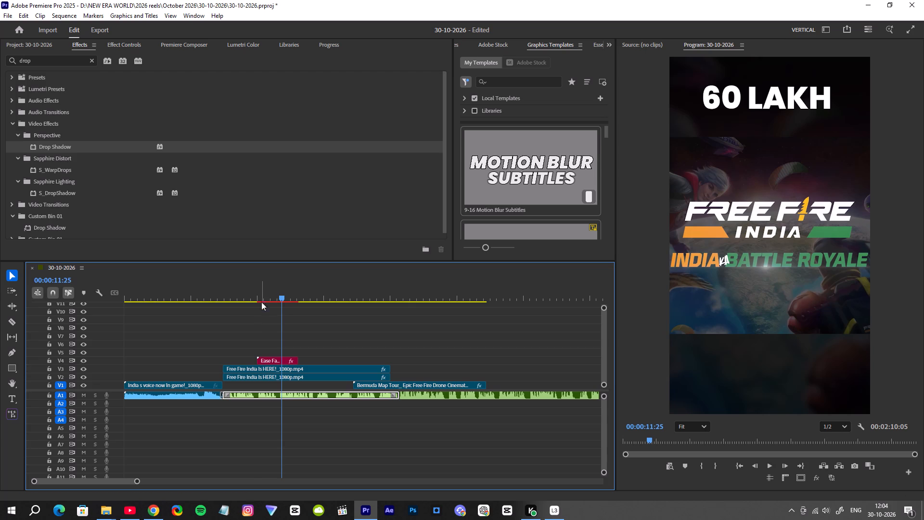
drag(136, 482, 114, 482)
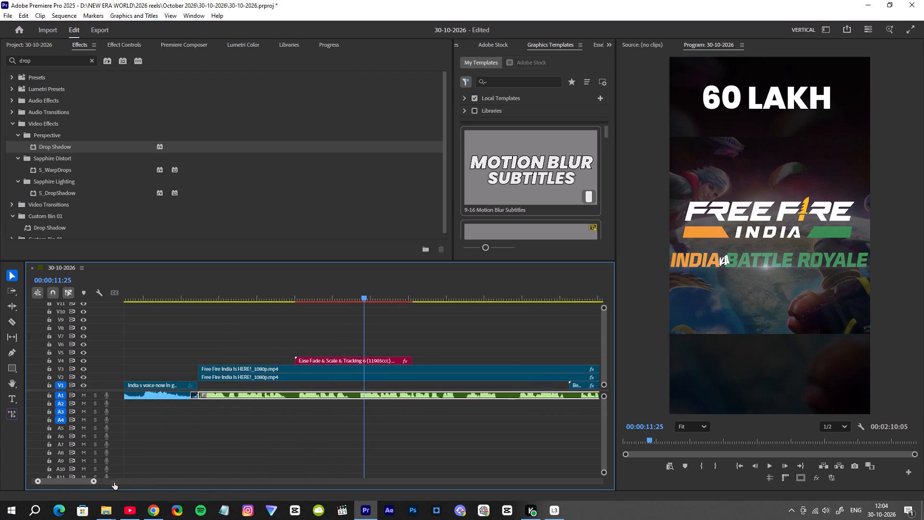
drag(114, 482, 122, 482)
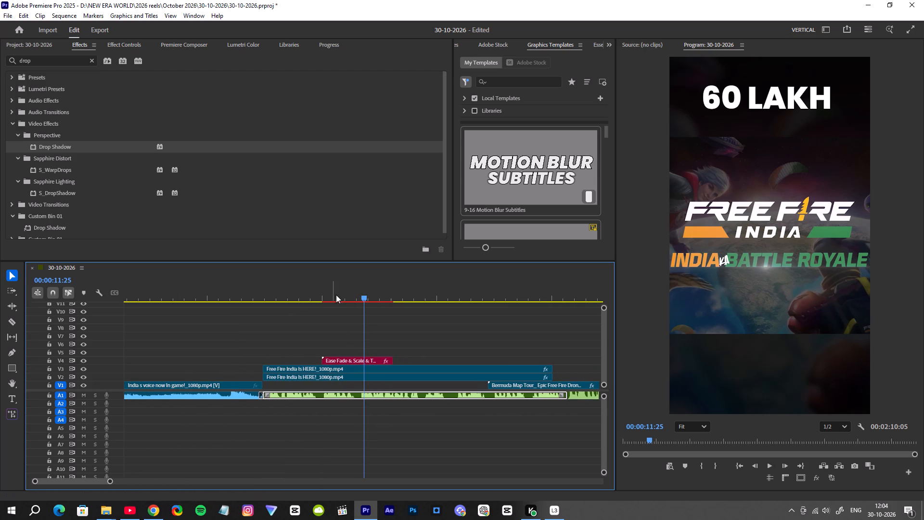
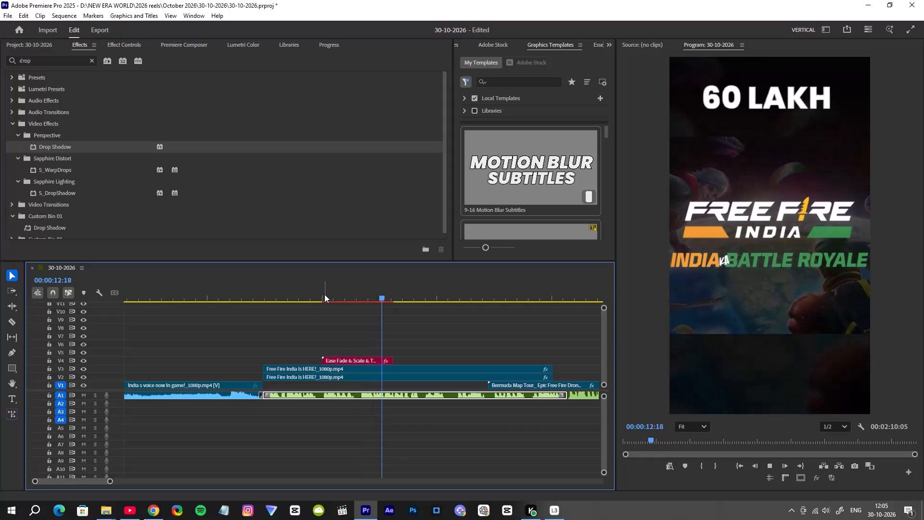
Shorten the 60 LAKH title on V4 to end at 00:00:11:20 with Premiere Composer and play back its new timing against the voiceover.
key(space)
drag(394, 296, 371, 300)
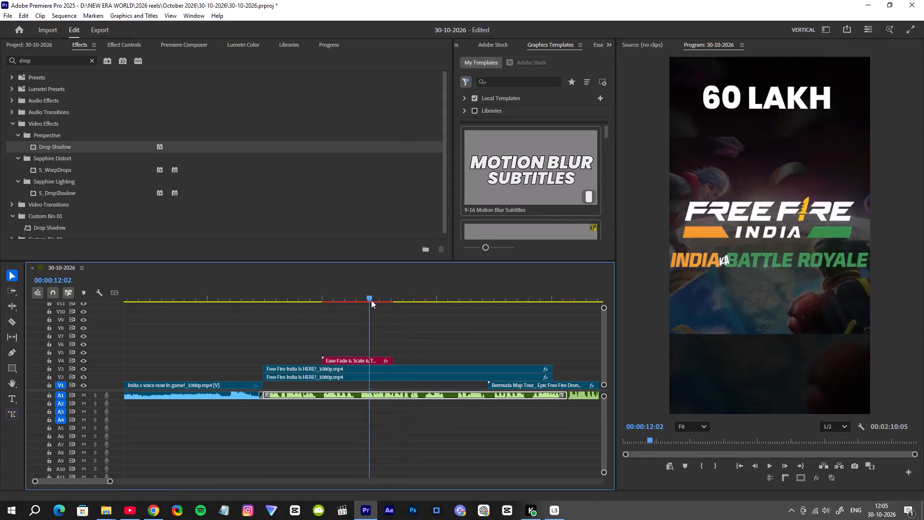
drag(371, 300, 358, 304)
key(space)
key(space)
drag(369, 296, 362, 305)
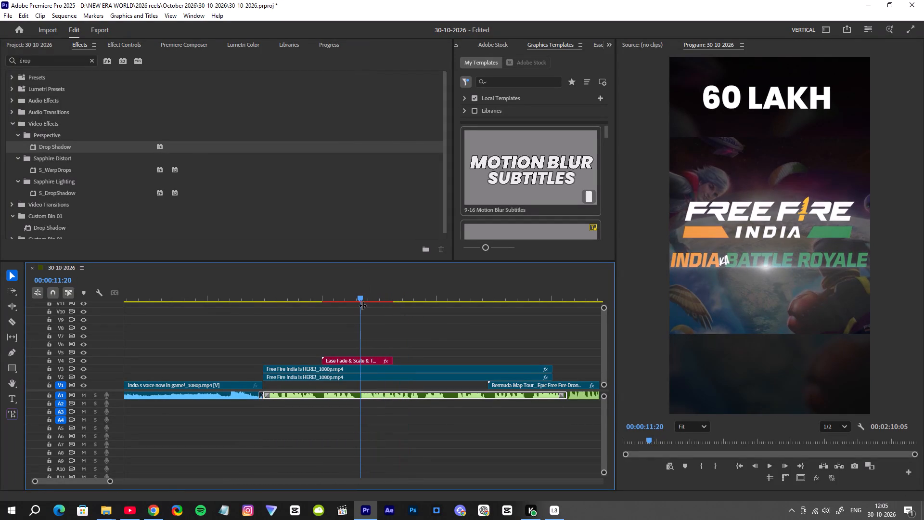
click(371, 358)
click(117, 37)
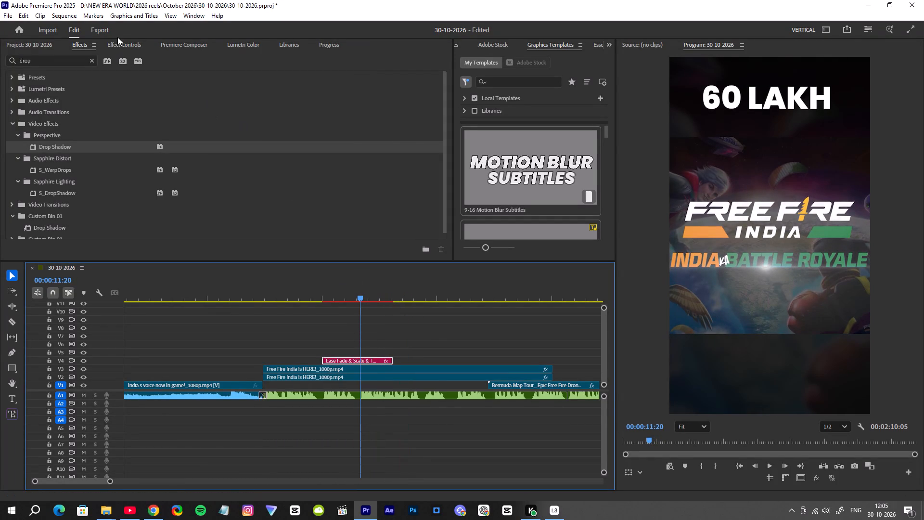
click(126, 47)
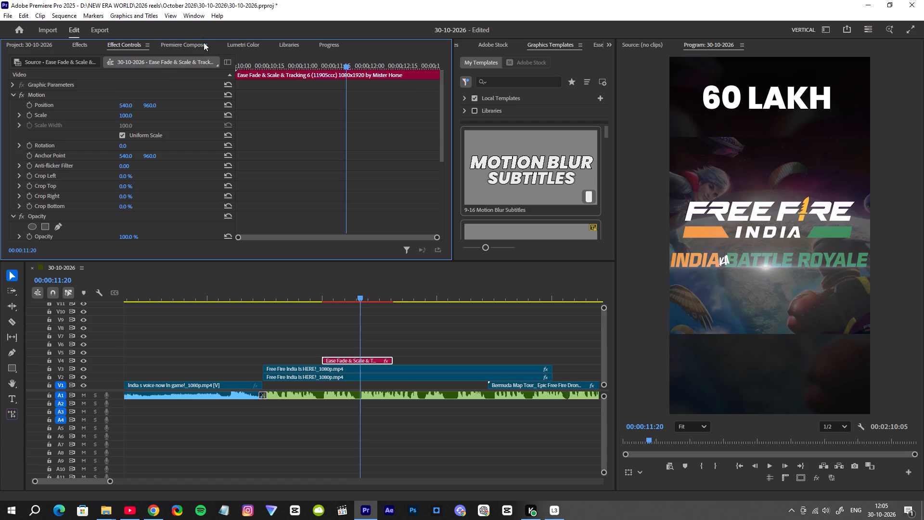
click(198, 42)
click(322, 122)
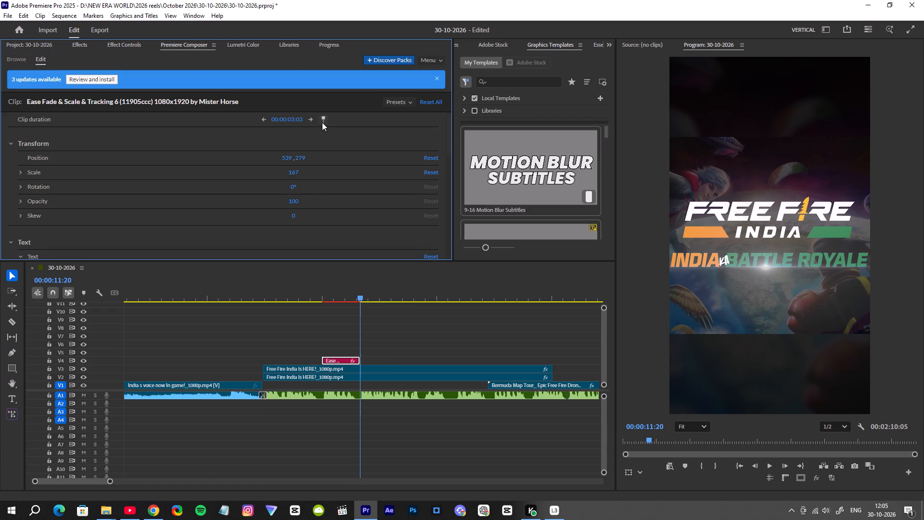
click(346, 300)
key(space)
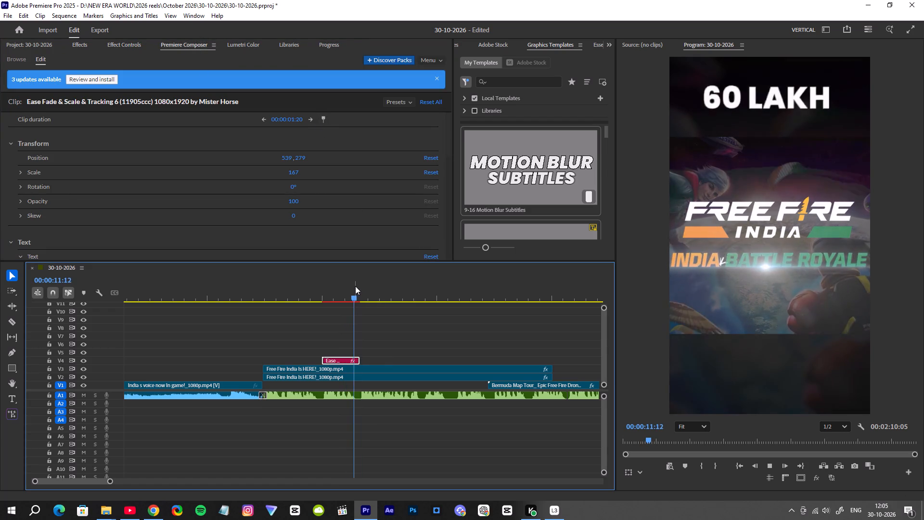
key(space)
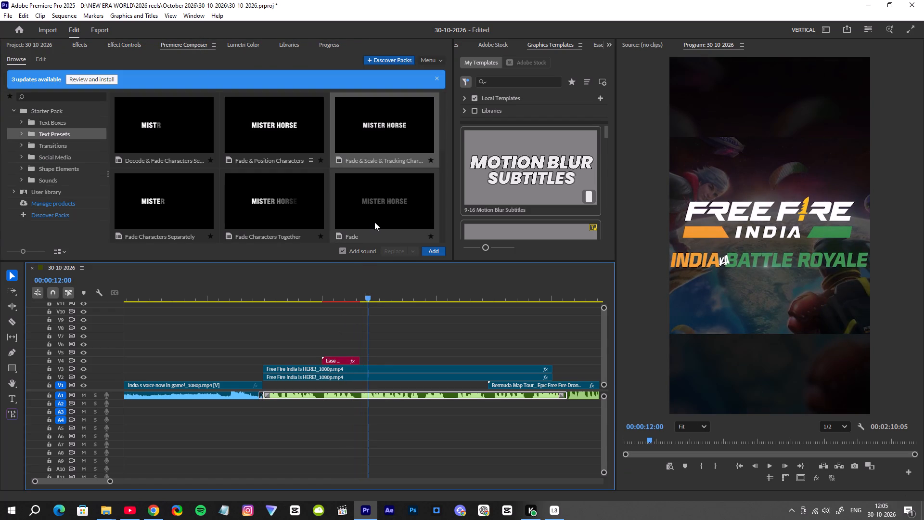
key(space)
key(space)
Switch to YouTube and search for "free fire ban in india".
click(133, 517)
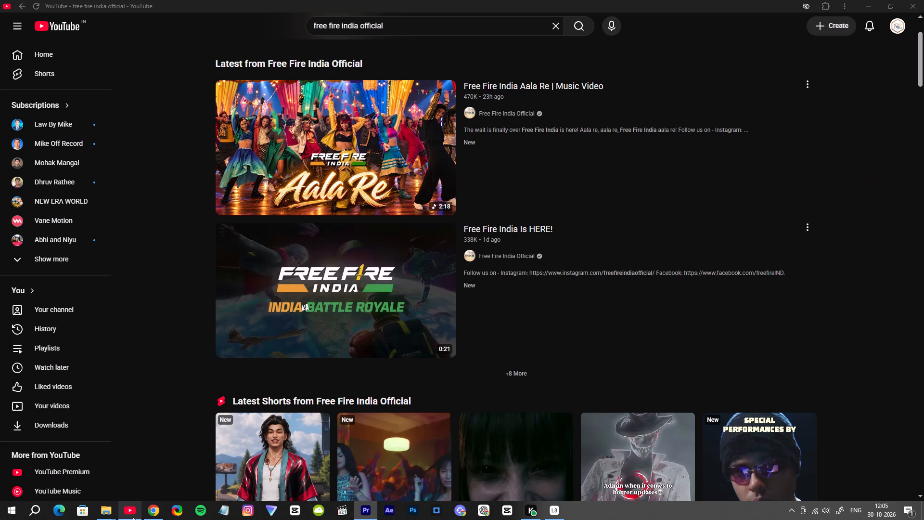
drag(400, 28, 318, 41)
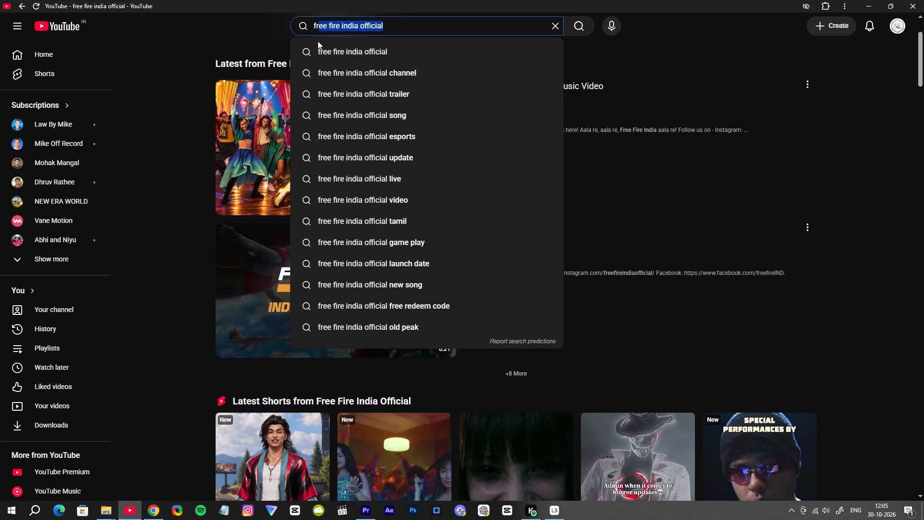
drag(318, 41, 312, 50)
click(396, 28)
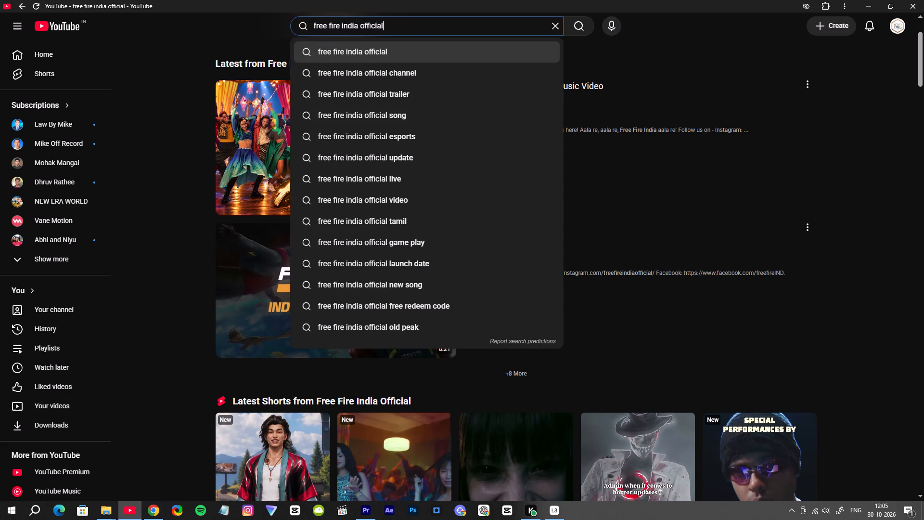
drag(403, 26, 342, 42)
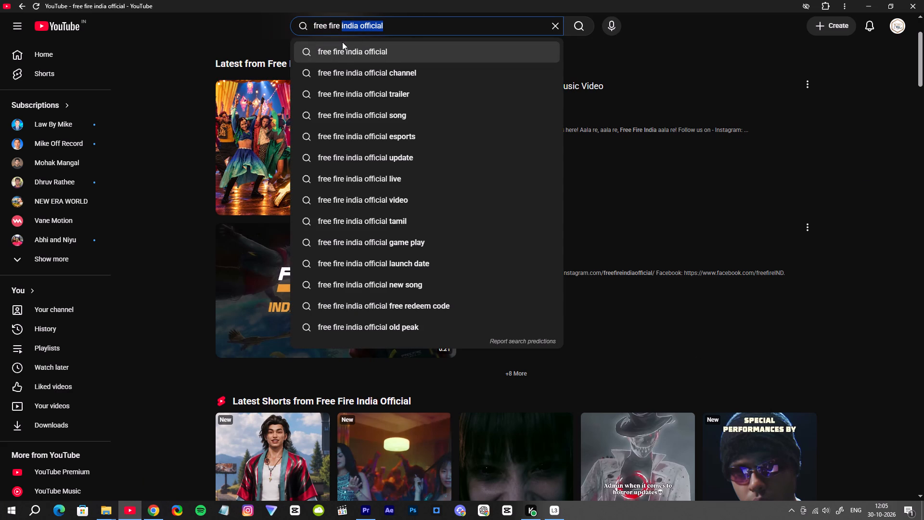
text(ban)
key(space)
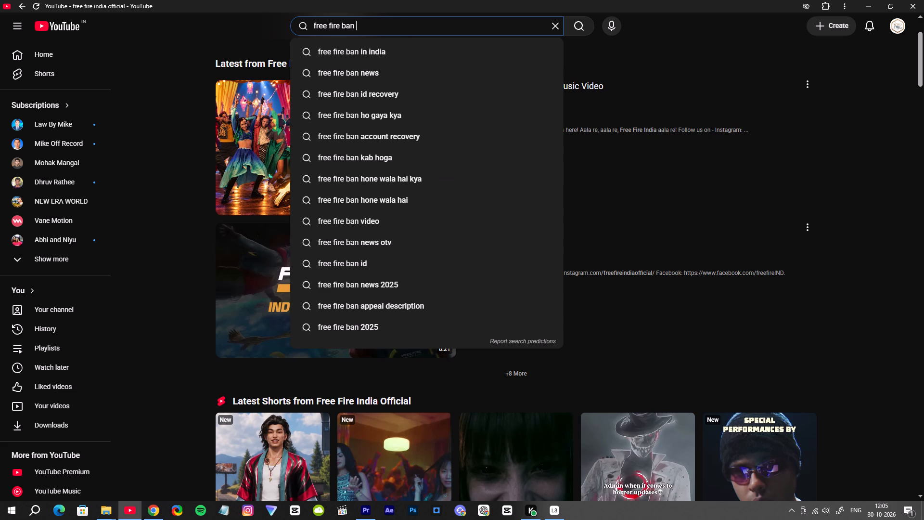
click(384, 51)
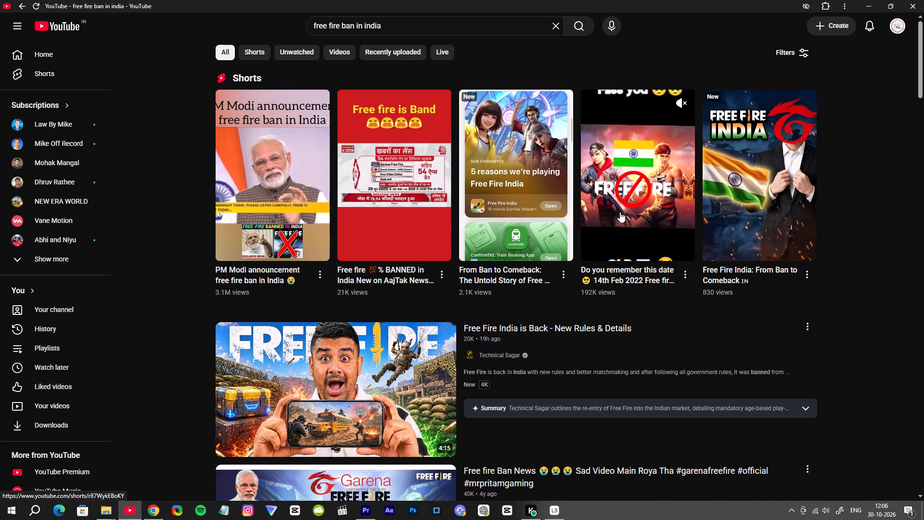
Search Google Images in a new Chrome tab for "free fire ban in india".
click(158, 519)
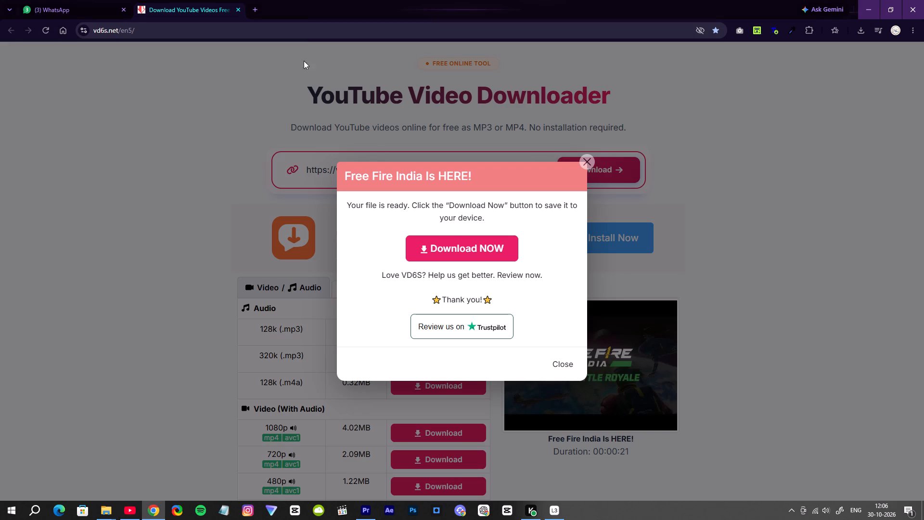
click(257, 13)
click(350, 201)
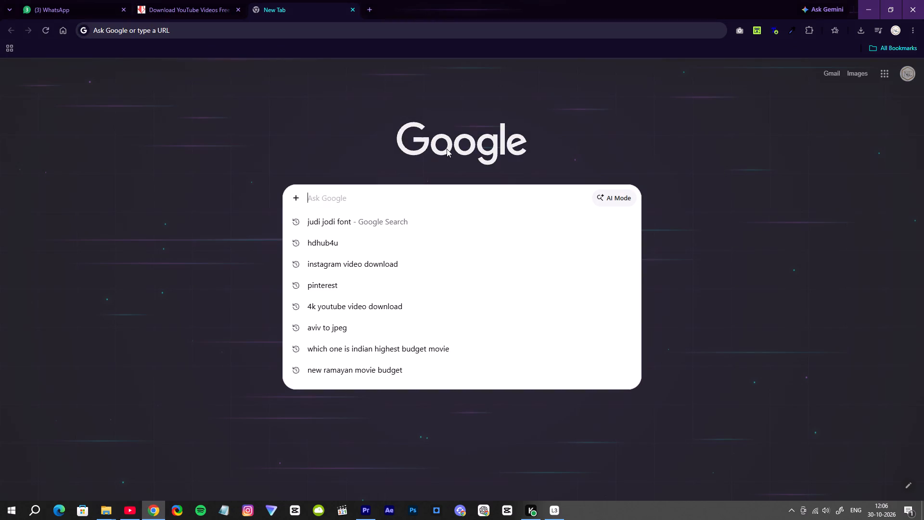
text(free fire)
key(space)
text(inia)
key(space)
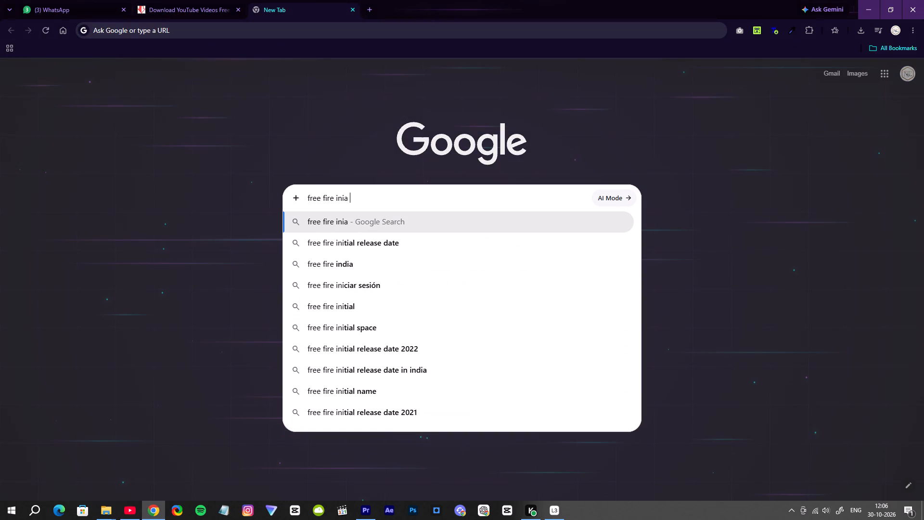
key(BackSpace)
key(BackSpace)
key(BackSpace)
text(dia)
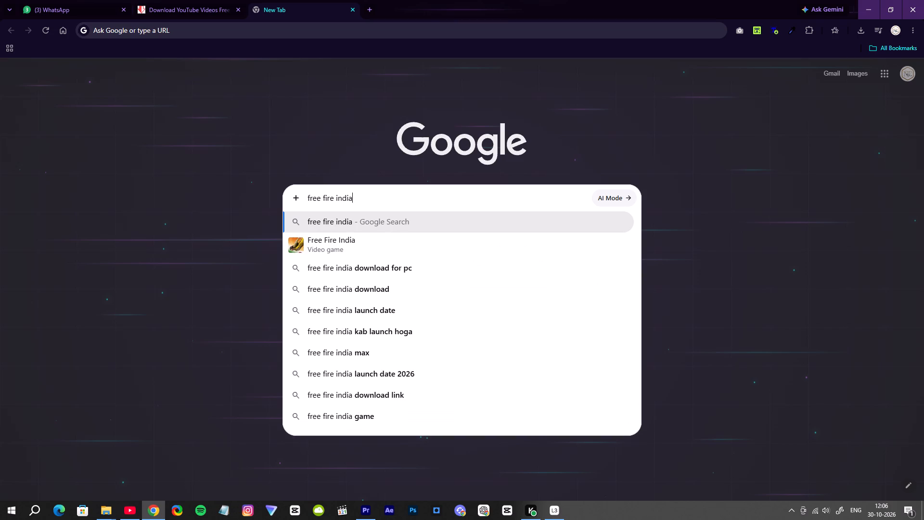
key(BackSpace)
key(BackSpace)
key(BackSpace)
key(BackSpace)
key(BackSpace)
text(ban in infia)
key(space)
key(BackSpace)
key(BackSpace)
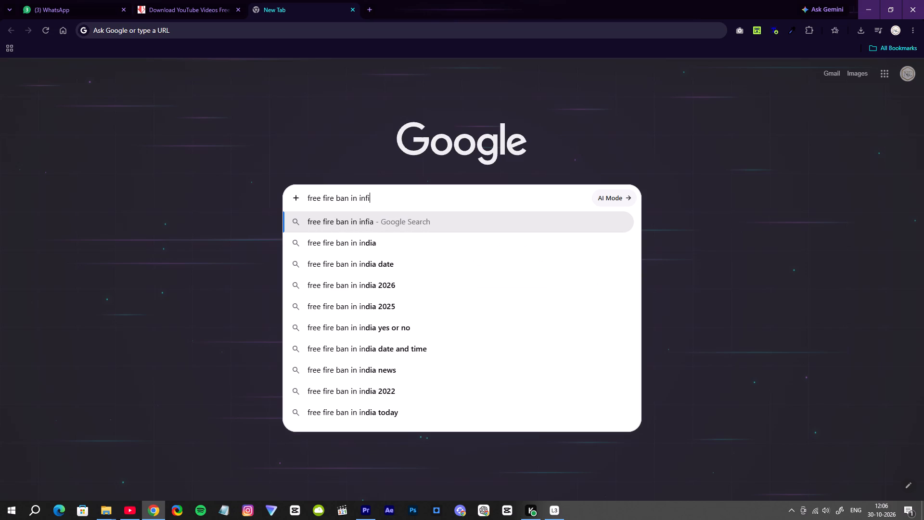
key(BackSpace)
key(BackSpace)
text(doa)
key(space)
key(BackSpace)
key(BackSpace)
key(BackSpace)
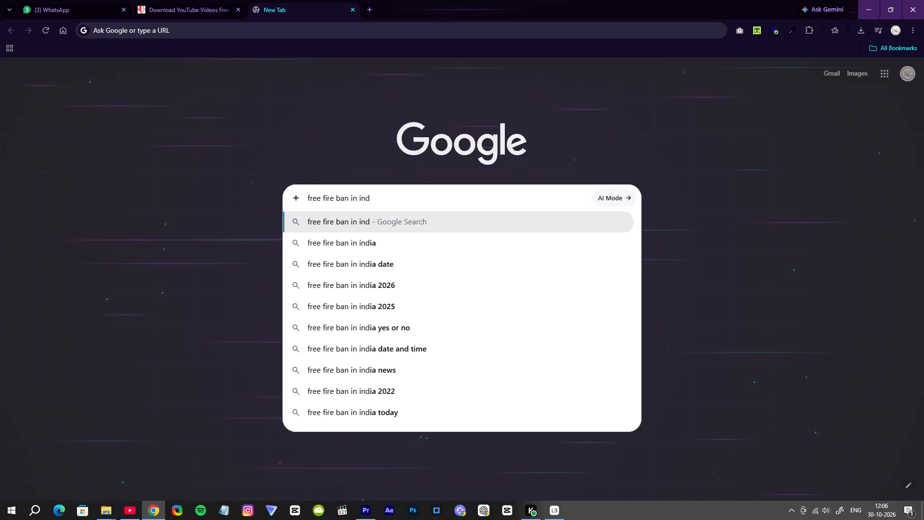
text(ia)
key(space)
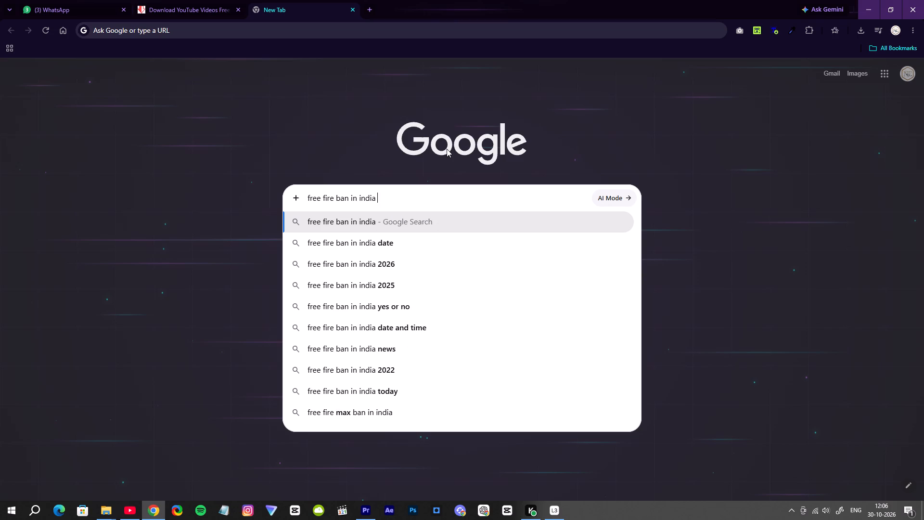
key(Return)
click(207, 89)
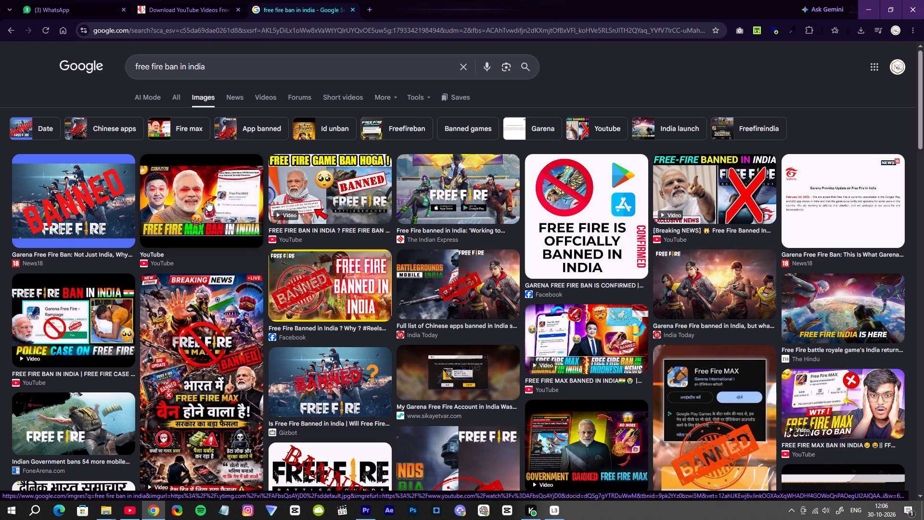
Browse the image results for a usable Free Fire ban picture, previewing the sikayetvar account-suspension and Indian Express images.
scroll(736, 430, down, 2)
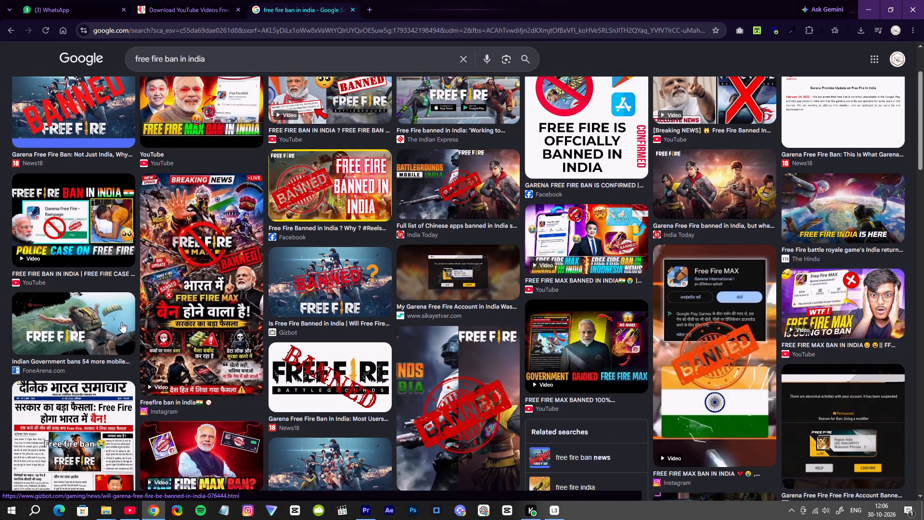
scroll(82, 323, up, 1)
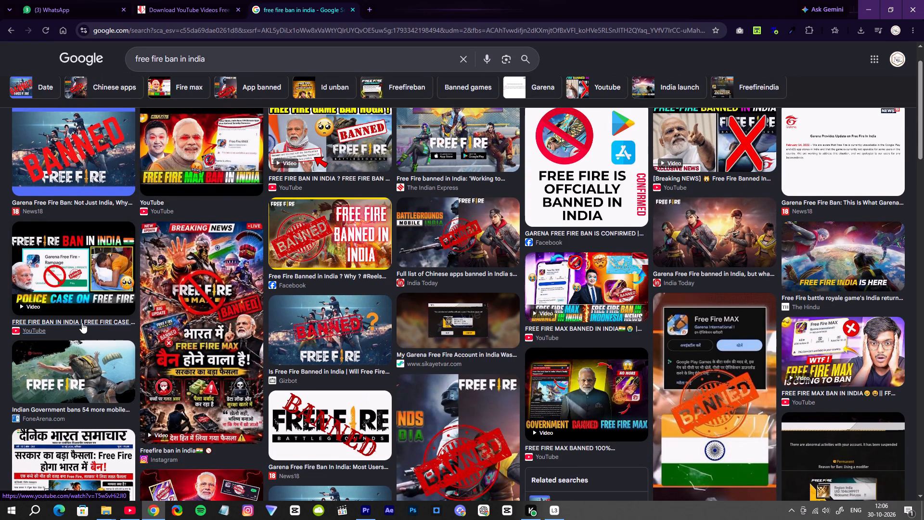
scroll(82, 323, up, 3)
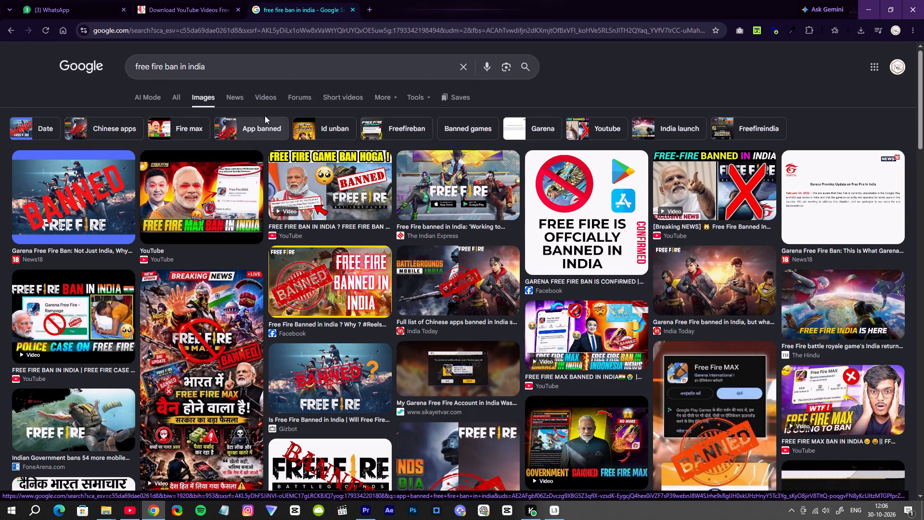
click(230, 102)
click(212, 98)
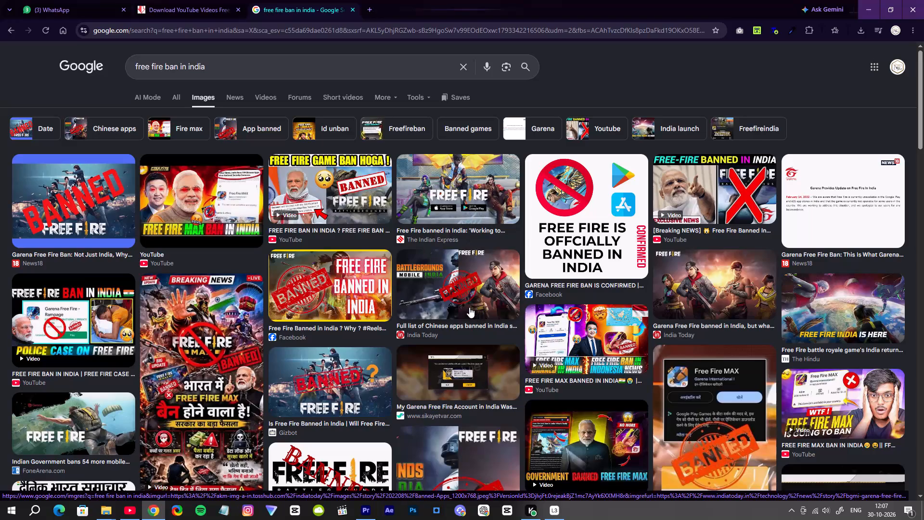
click(475, 370)
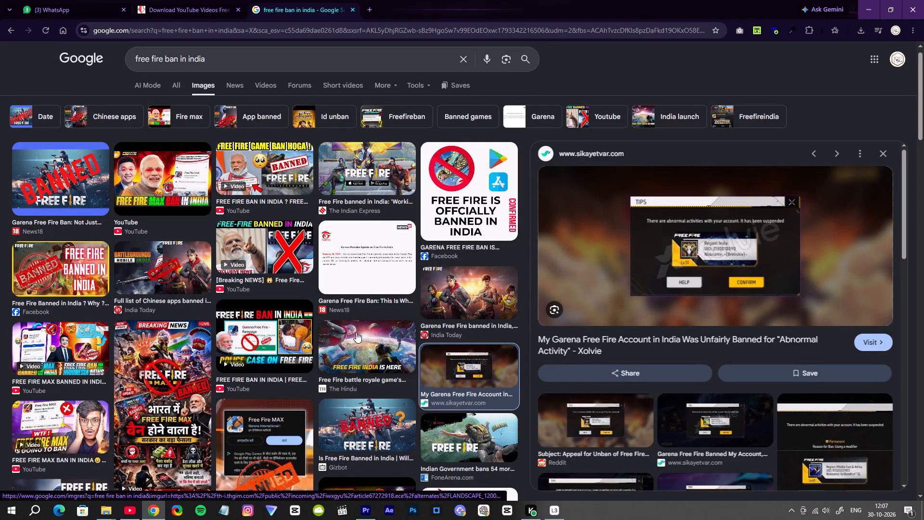
click(377, 167)
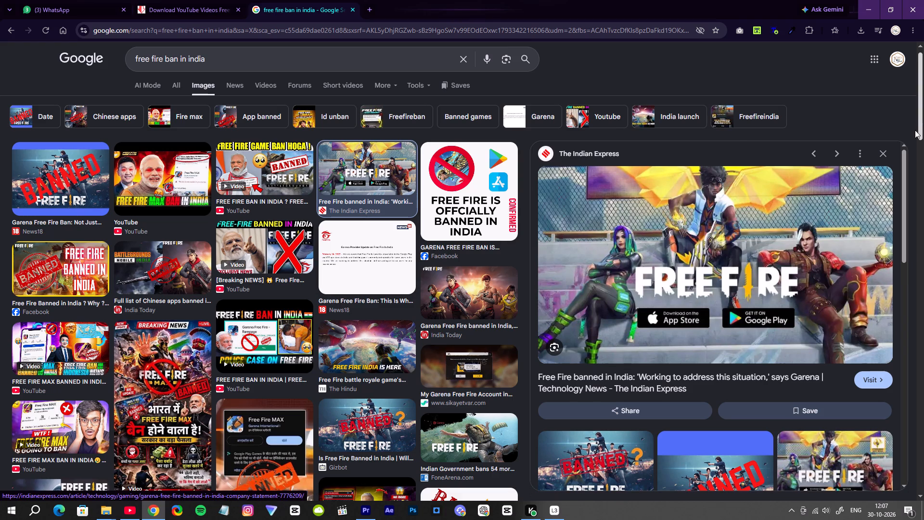
click(881, 157)
Preview the India Today banned-apps image, try opening it in a new tab, and preview the News18 BANNED image.
click(459, 273)
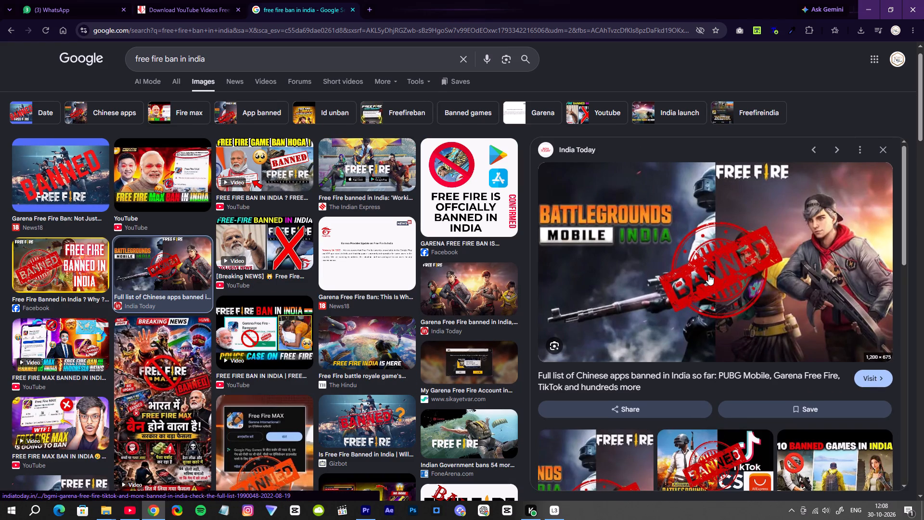
right_click(708, 274)
click(664, 289)
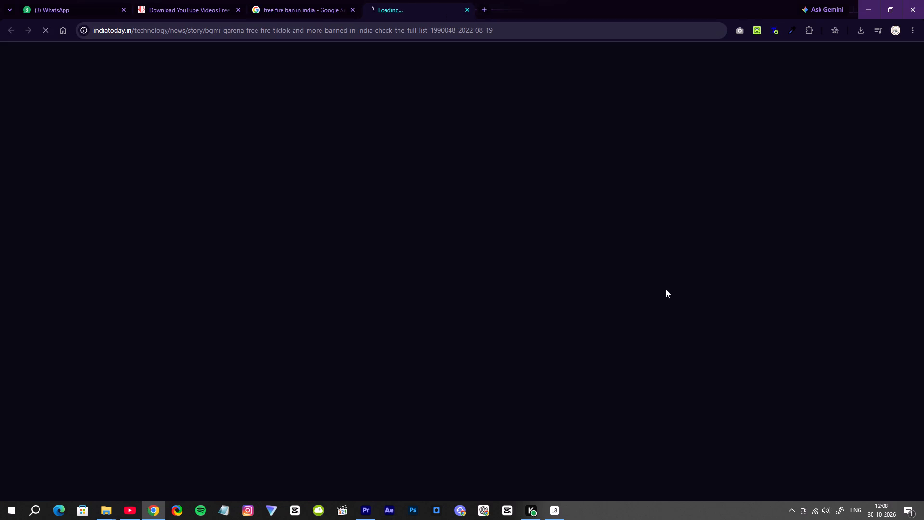
click(467, 9)
scroll(798, 332, down, 3)
scroll(800, 332, up, 4)
click(884, 144)
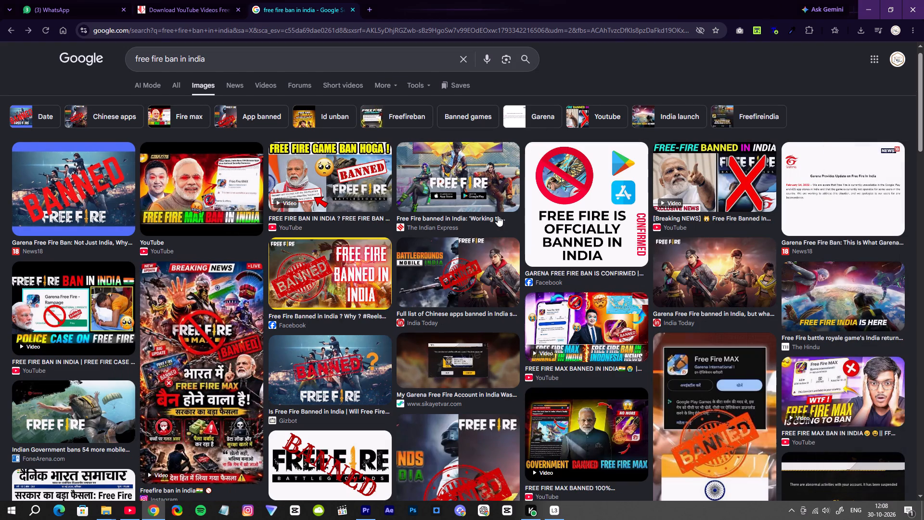
click(82, 193)
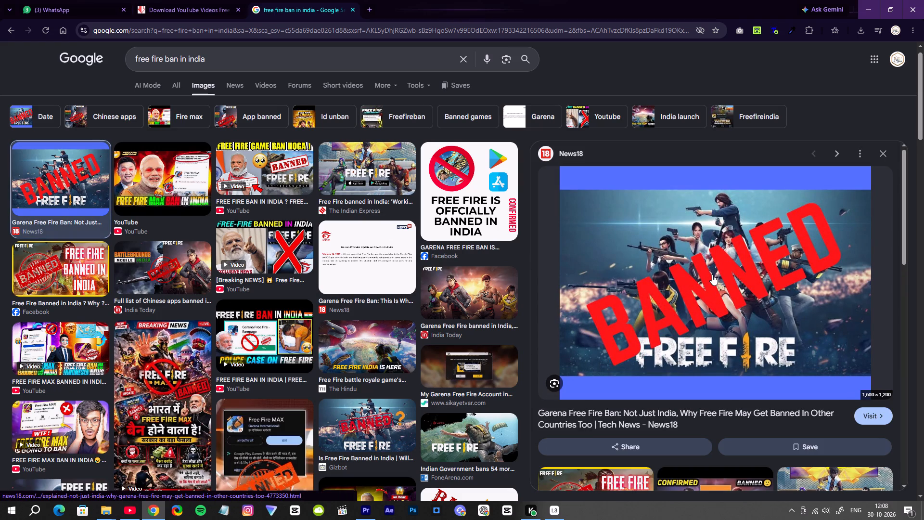
click(883, 153)
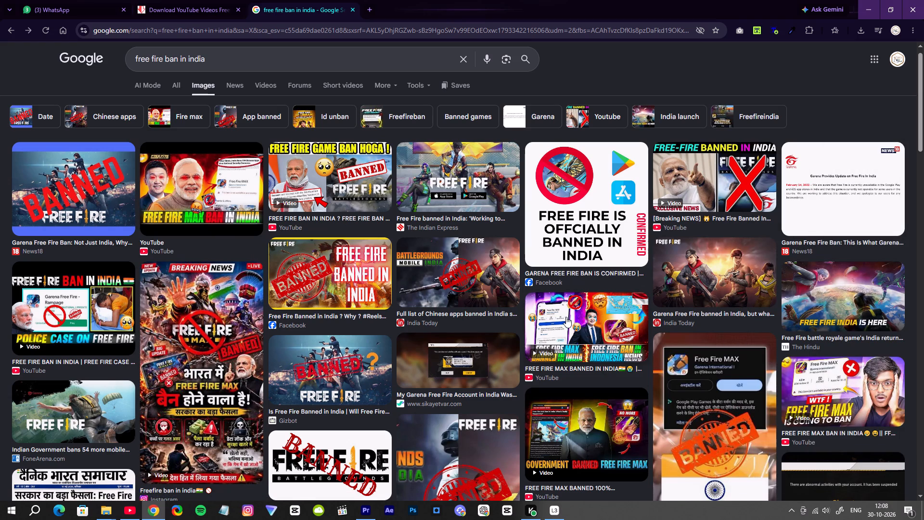
Preview the News18 image of Garena's February 14, 2022 Free Fire statement and open its image options.
click(858, 182)
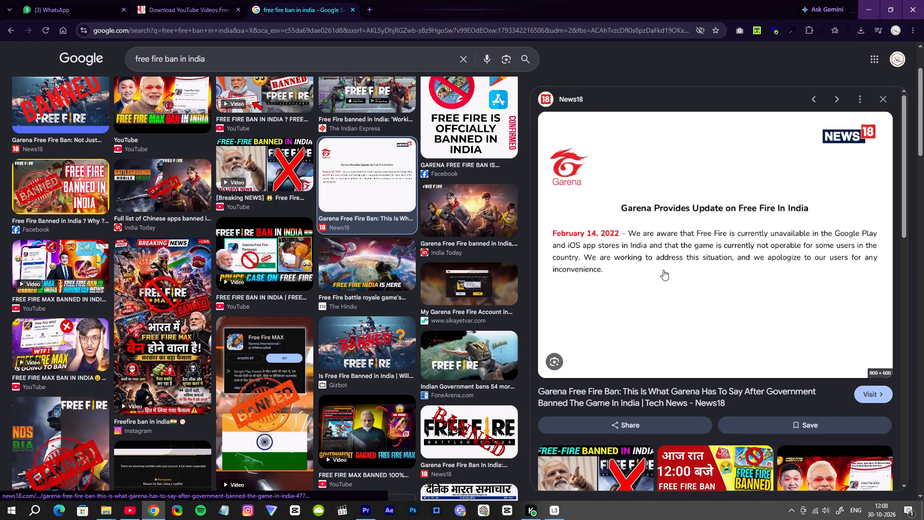
right_click(748, 252)
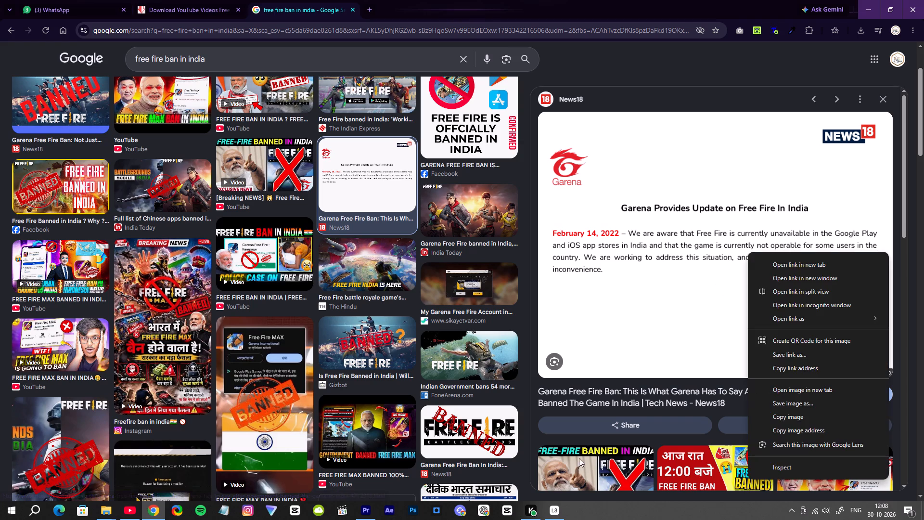
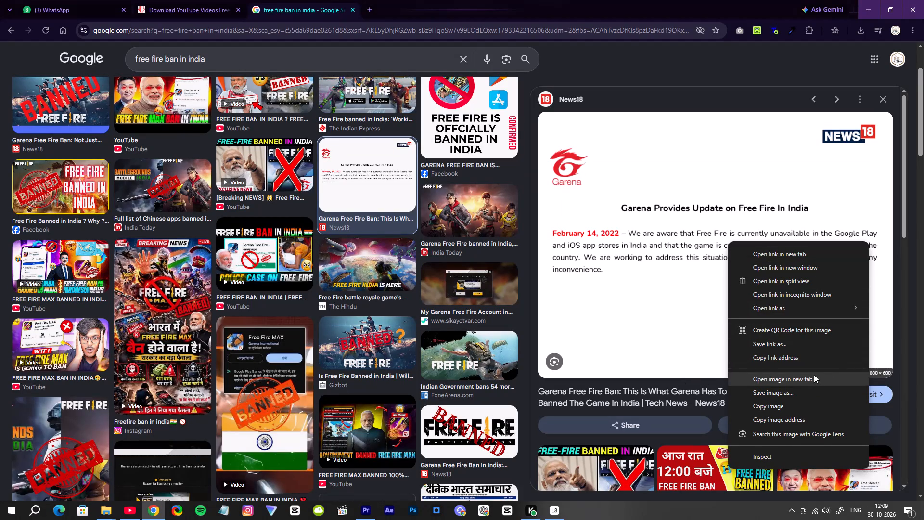
Save the News18 Garena statement image as a PNG in the October 2026 > 30-10-2026 project folder.
click(788, 396)
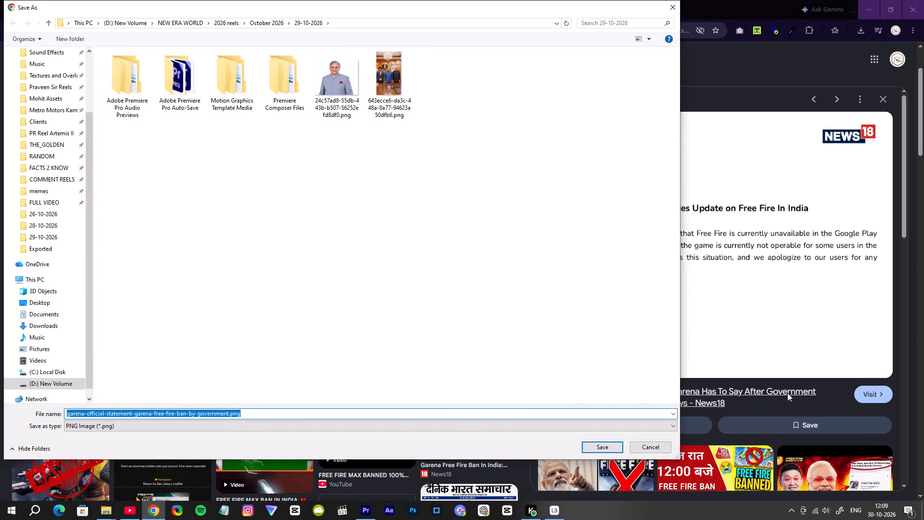
click(47, 235)
click(265, 21)
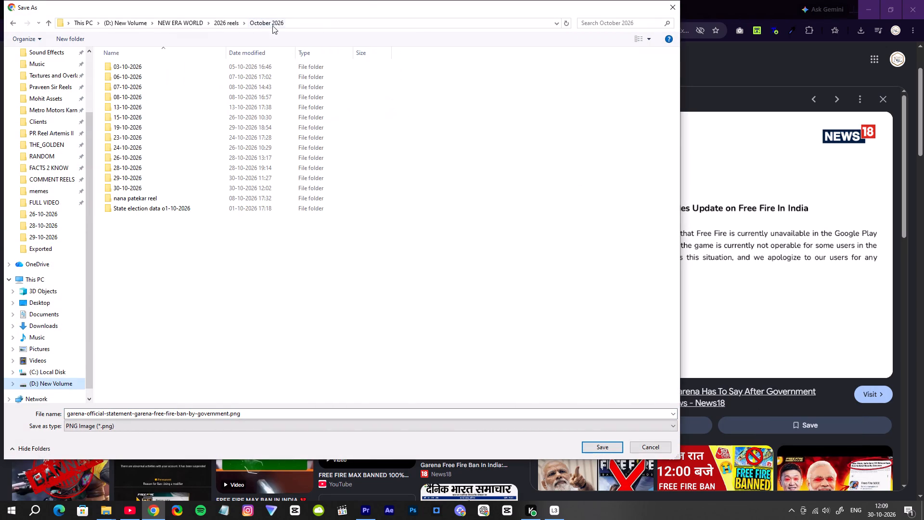
double_click(130, 190)
click(242, 225)
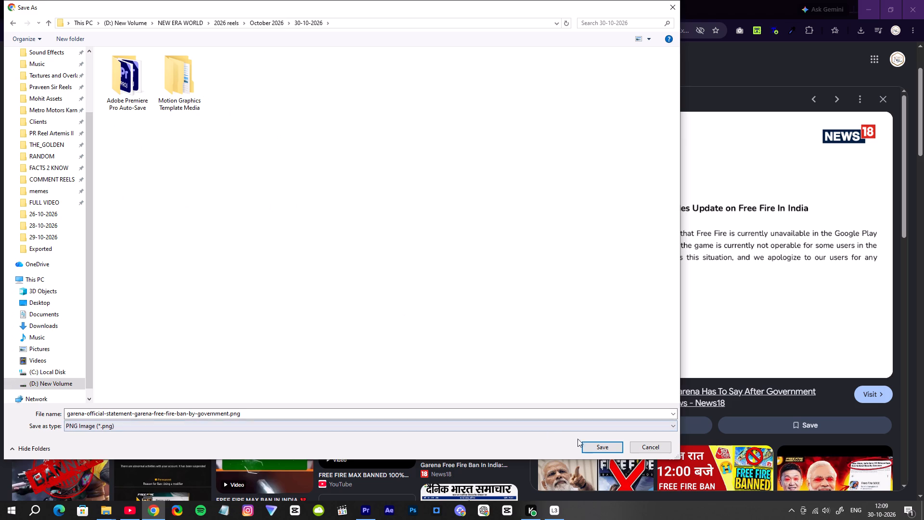
click(594, 444)
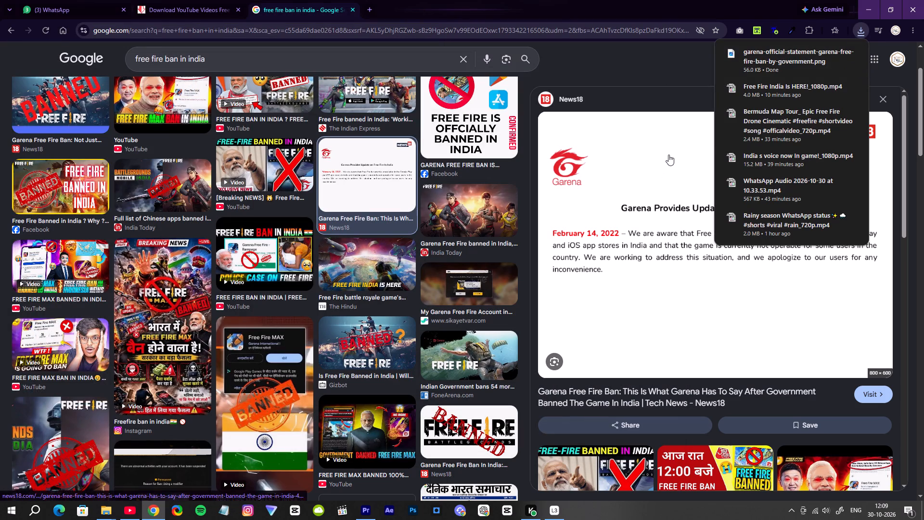
Bring the saved Garena statement image into the Premiere Pro timeline on V4, directly after the 60 LAKH title, and preview it.
click(836, 53)
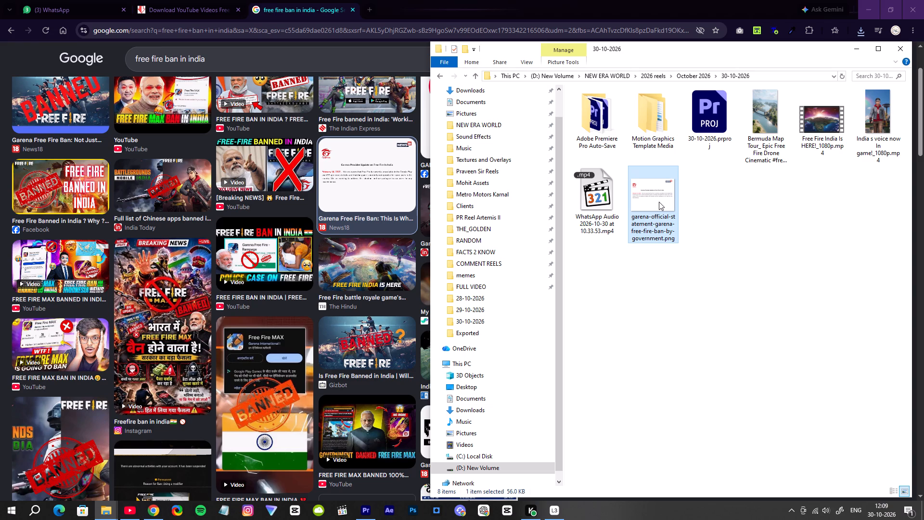
click(757, 234)
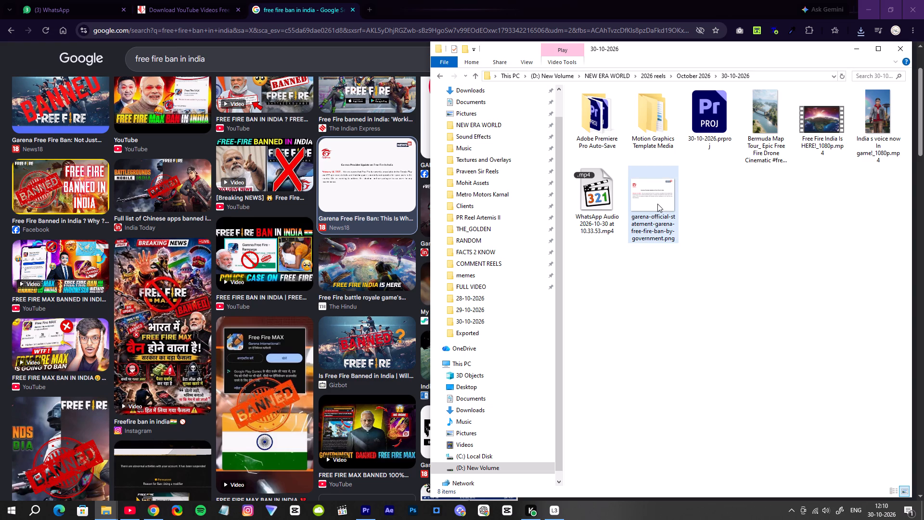
drag(657, 204, 663, 209)
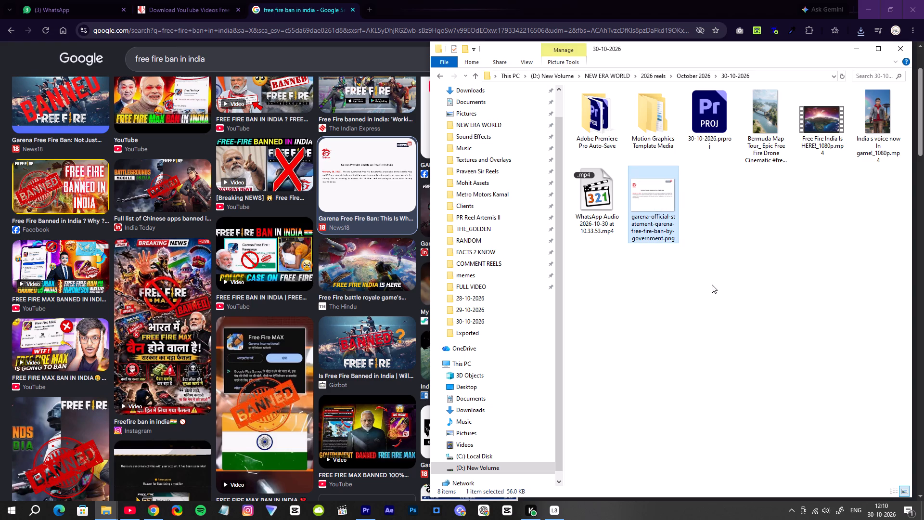
click(712, 285)
drag(650, 196, 643, 333)
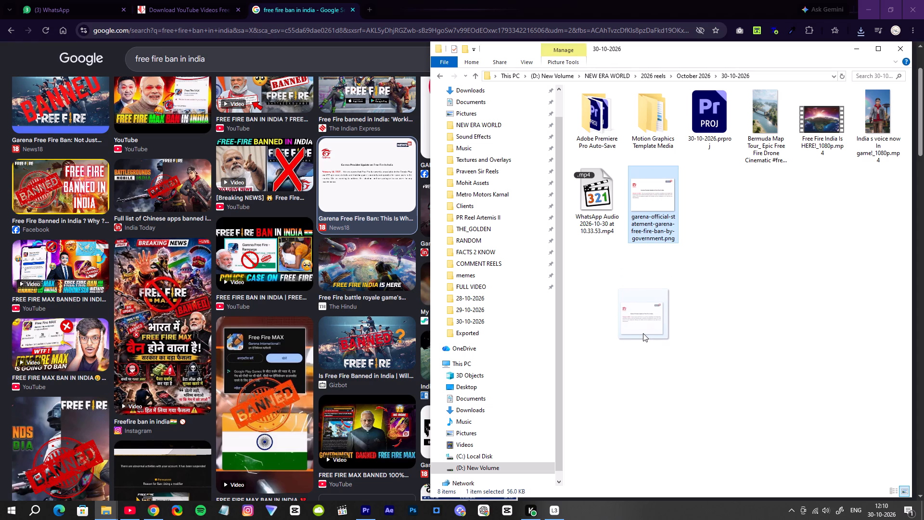
drag(643, 333, 628, 213)
click(658, 291)
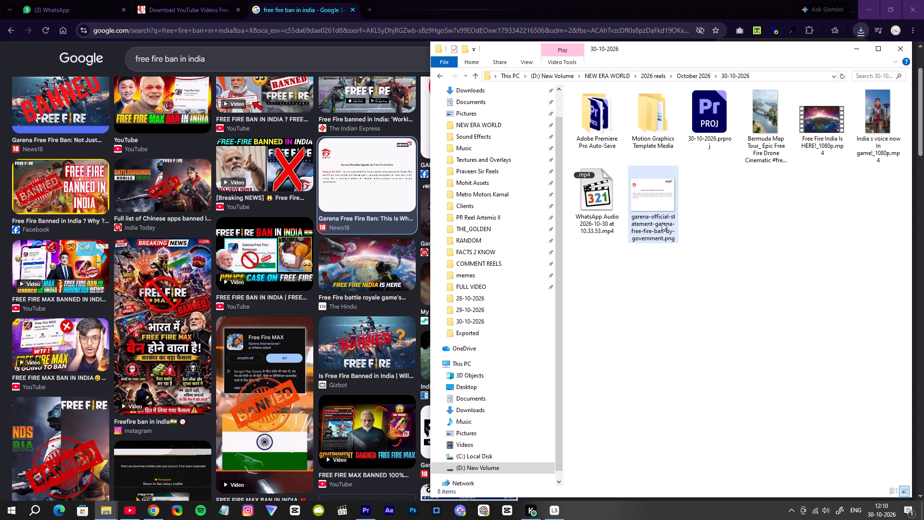
drag(652, 201, 694, 204)
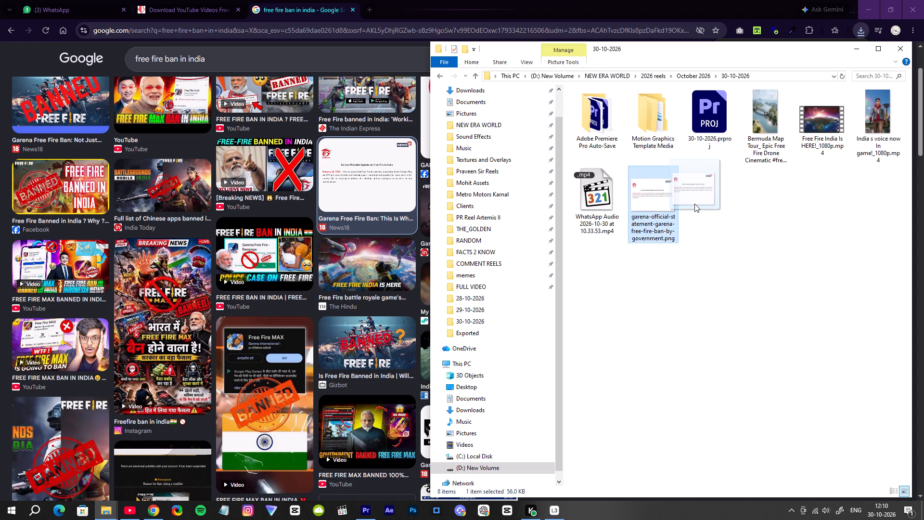
drag(694, 204, 364, 509)
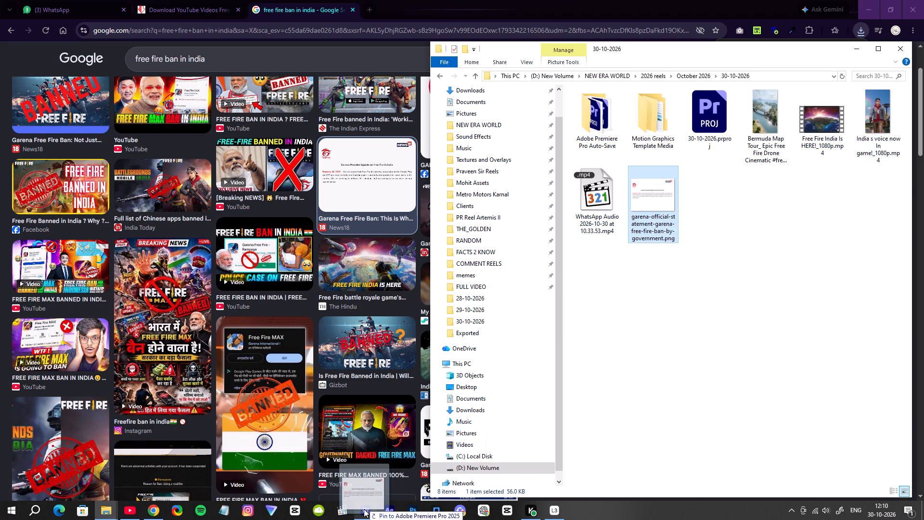
drag(364, 509, 371, 361)
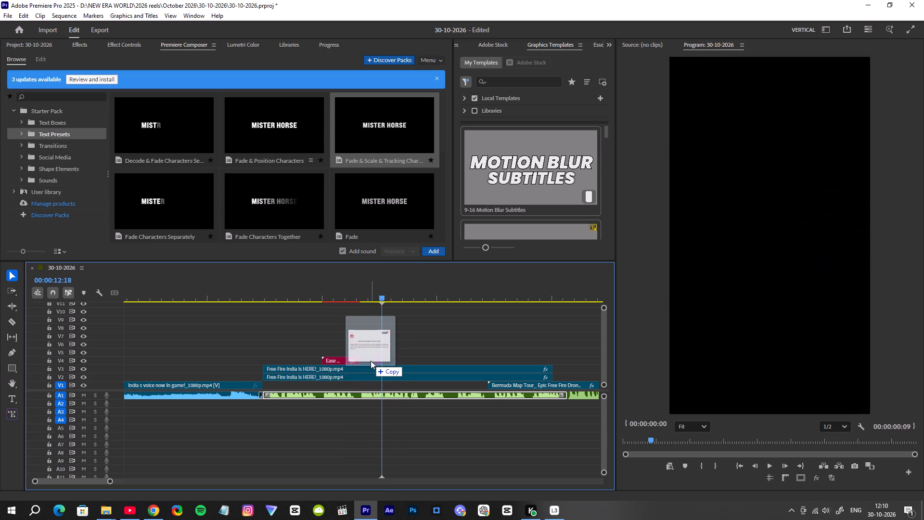
drag(371, 361, 371, 359)
drag(371, 359, 358, 363)
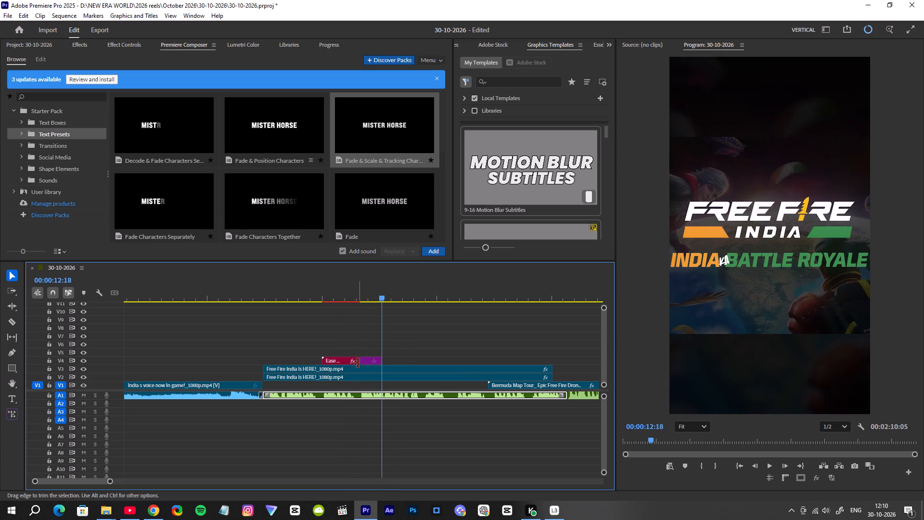
drag(374, 295, 369, 297)
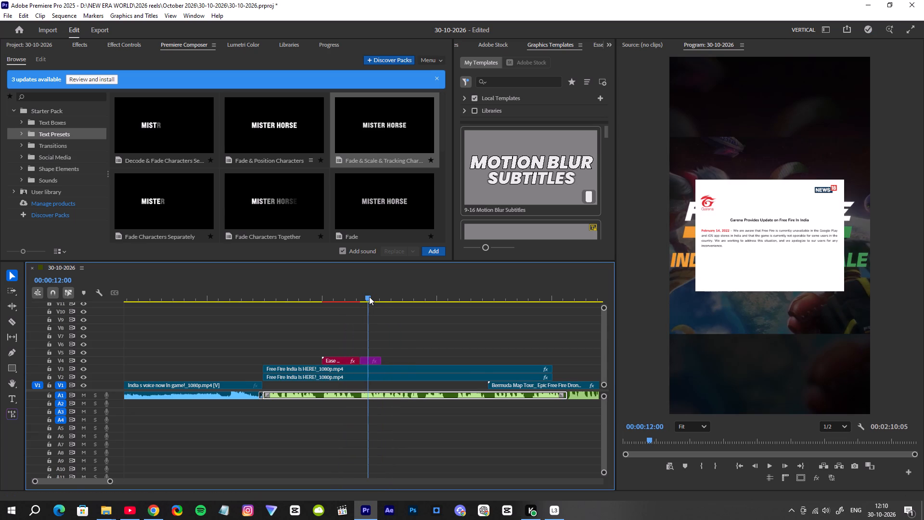
drag(369, 297, 354, 306)
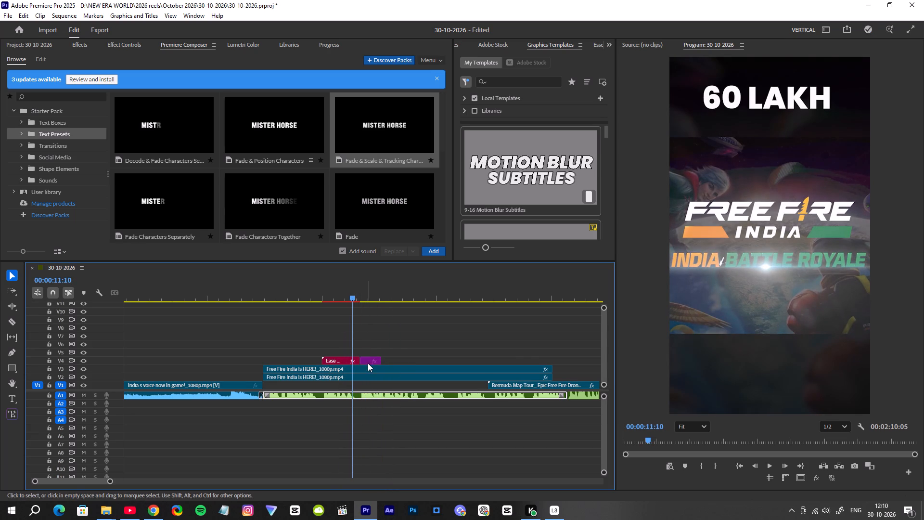
Trim the ends of both stacked Free Fire India Is HERE! clips back to the start of the Bermuda Map Tour clip.
drag(528, 352, 524, 377)
drag(551, 372, 492, 388)
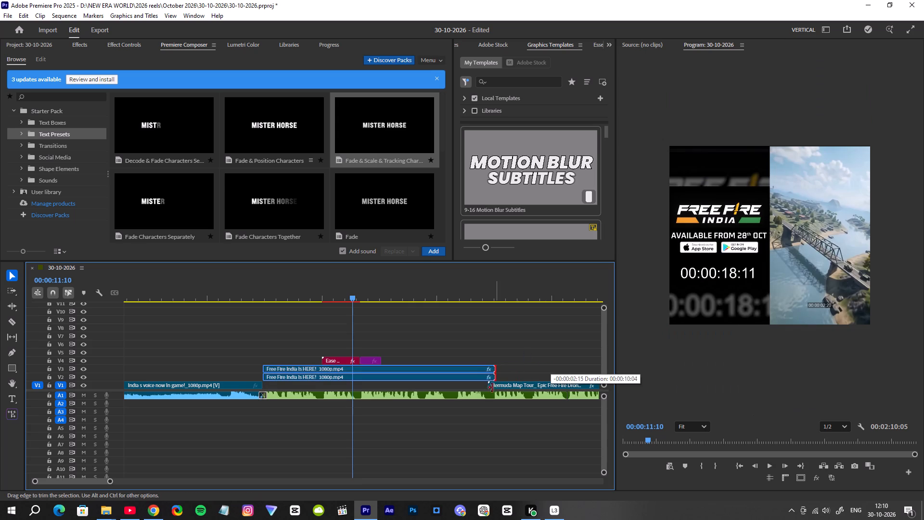
drag(492, 388, 488, 390)
Move the two stacked Free Fire India Is HERE! clips down one track, onto V1 and V2.
drag(468, 351, 453, 392)
click(462, 351)
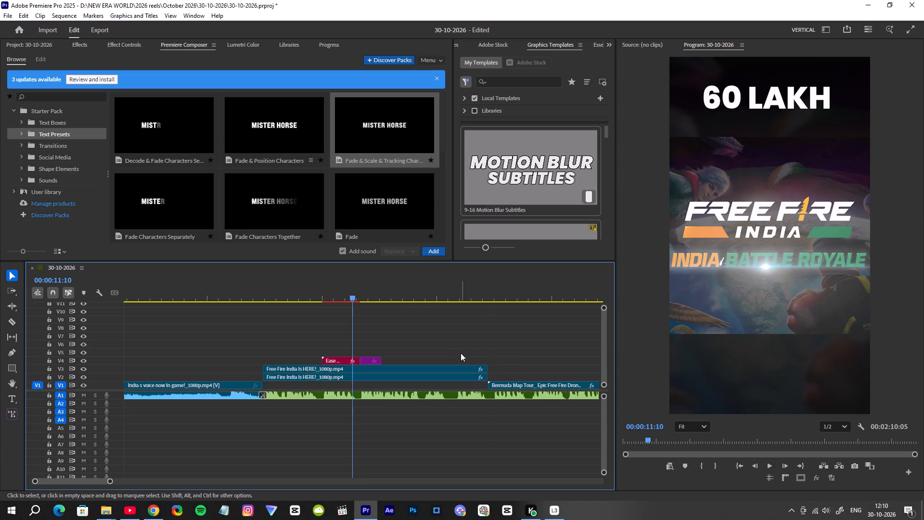
drag(461, 353, 453, 377)
drag(453, 369, 453, 374)
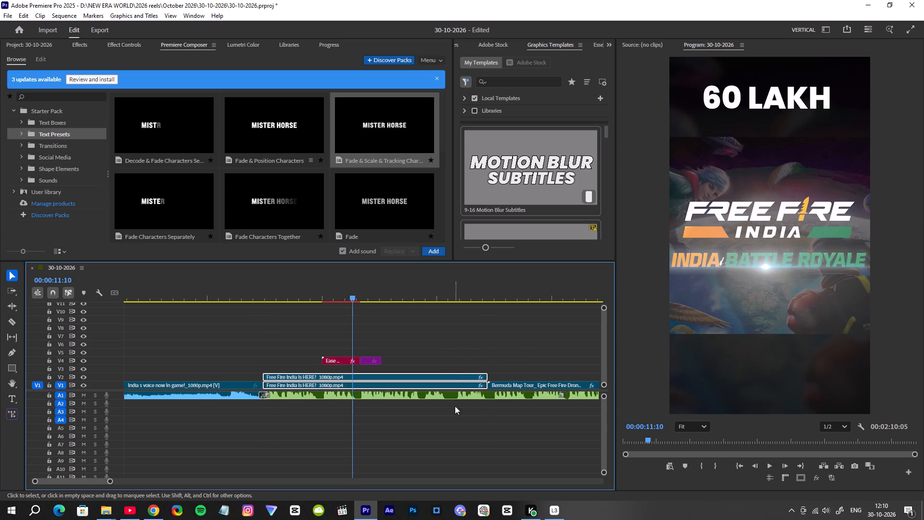
click(455, 426)
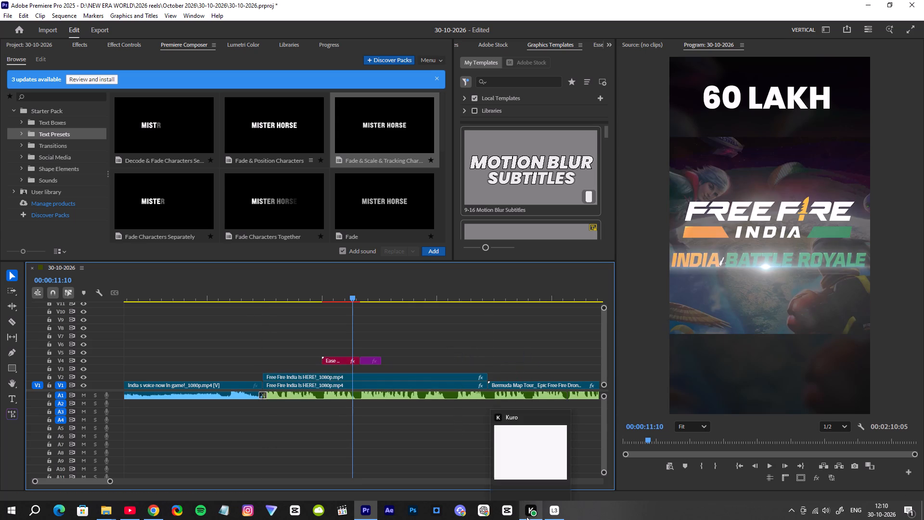